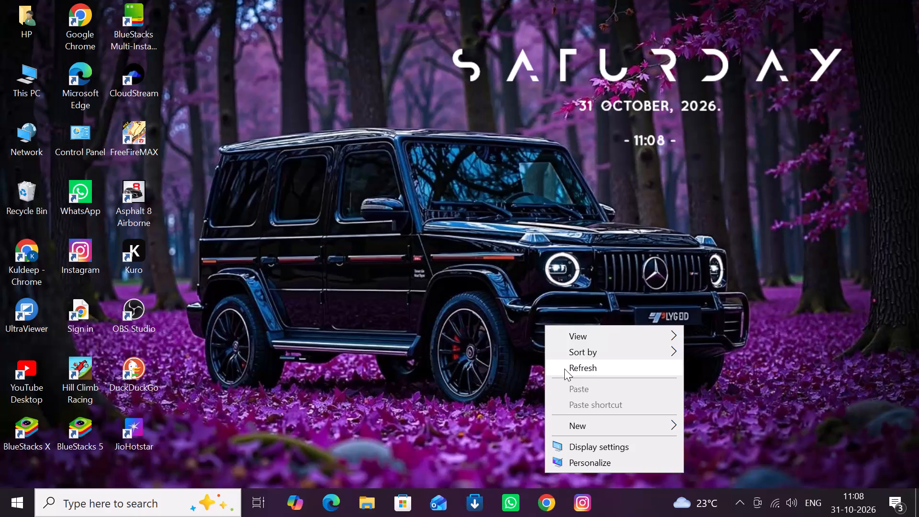
Refresh the desktop twice.
{"action": "left_click", "coordinate": [564, 369]}
{"action": "right_click", "coordinate": [498, 325]}
{"action": "left_click_drag", "start_coordinate": [516, 360], "coordinate": [499, 362]}
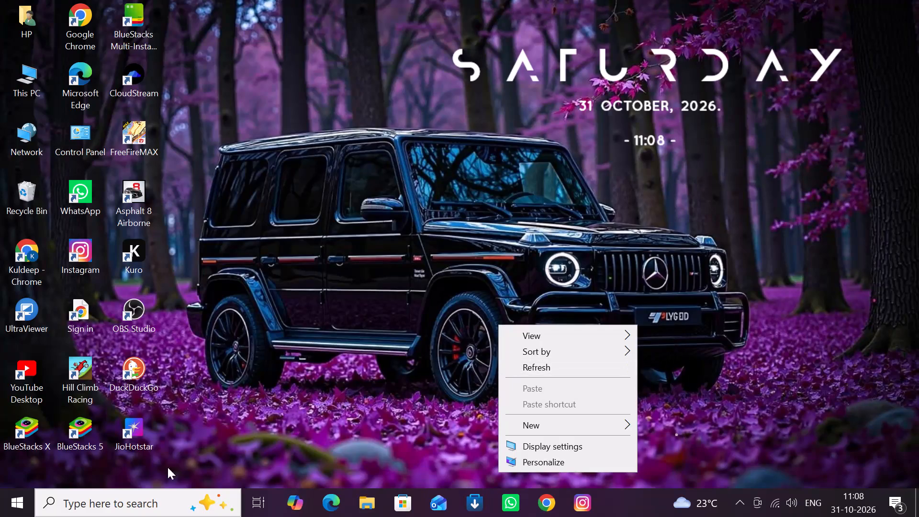
{"action": "left_click", "coordinate": [602, 366]}
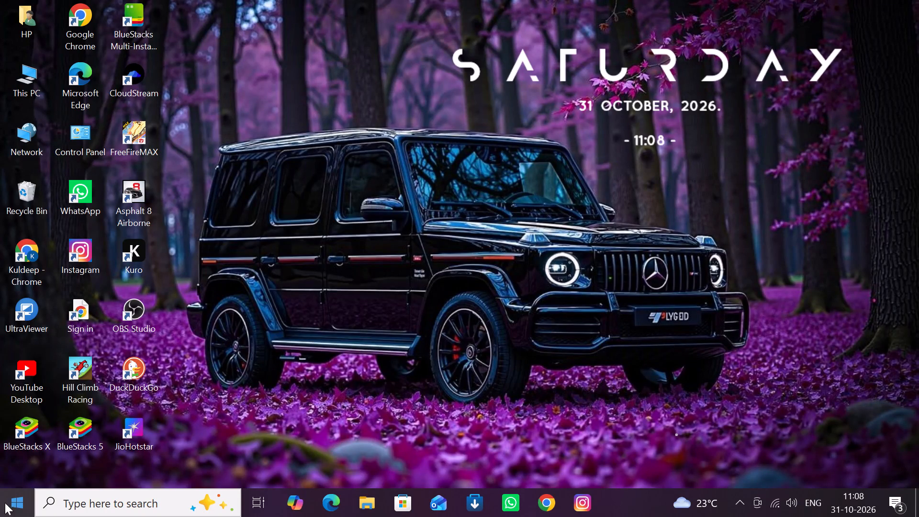
Find Kuro among the installed applications and launch it.
{"action": "left_click", "coordinate": [11, 505]}
{"action": "scroll", "coordinate": [142, 339], "scroll_direction": "down", "scroll_amount": 3}
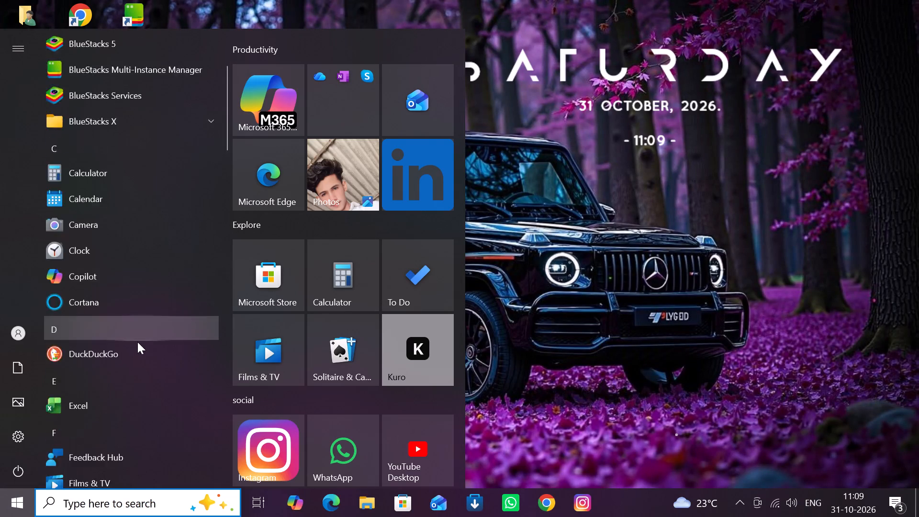
{"action": "scroll", "coordinate": [137, 342], "scroll_direction": "down", "scroll_amount": 4}
{"action": "scroll", "coordinate": [76, 396], "scroll_direction": "down", "scroll_amount": 2}
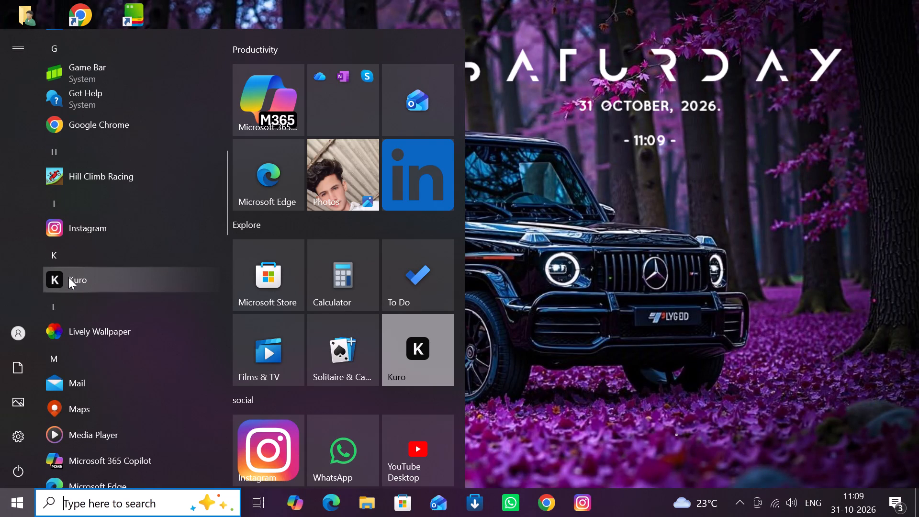
{"action": "left_click", "coordinate": [68, 277]}
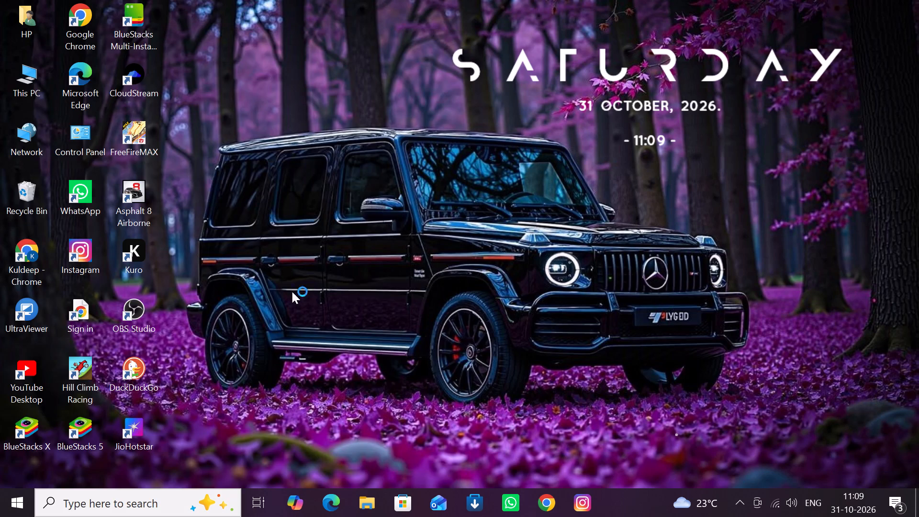
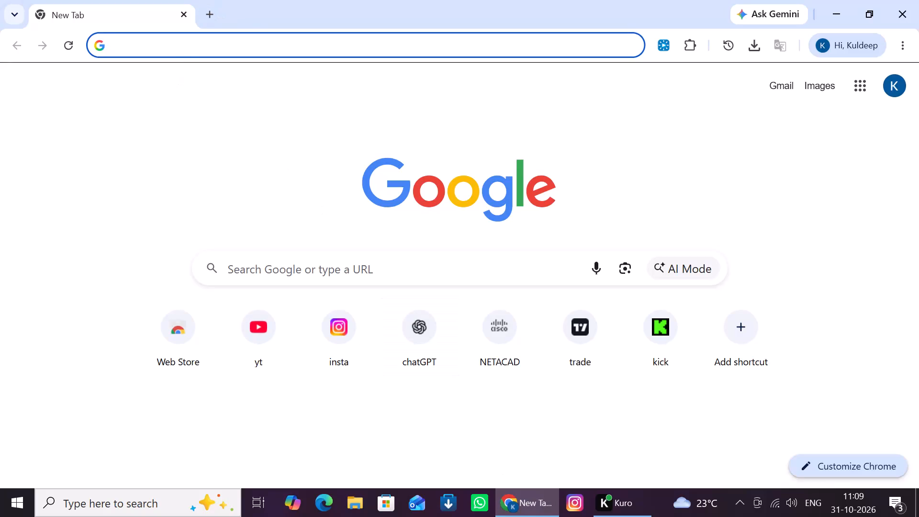
Search Google in Chrome for "canva photo editor" and go through Canva's photo editor page to the Canva home page.
{"action": "left_click", "coordinate": [187, 50]}
{"action": "left_click", "coordinate": [185, 79]}
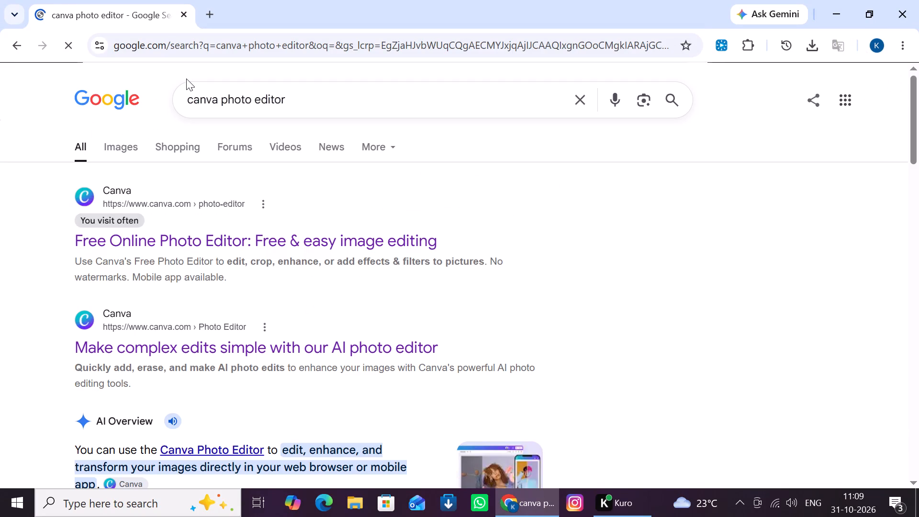
{"action": "left_click", "coordinate": [224, 208]}
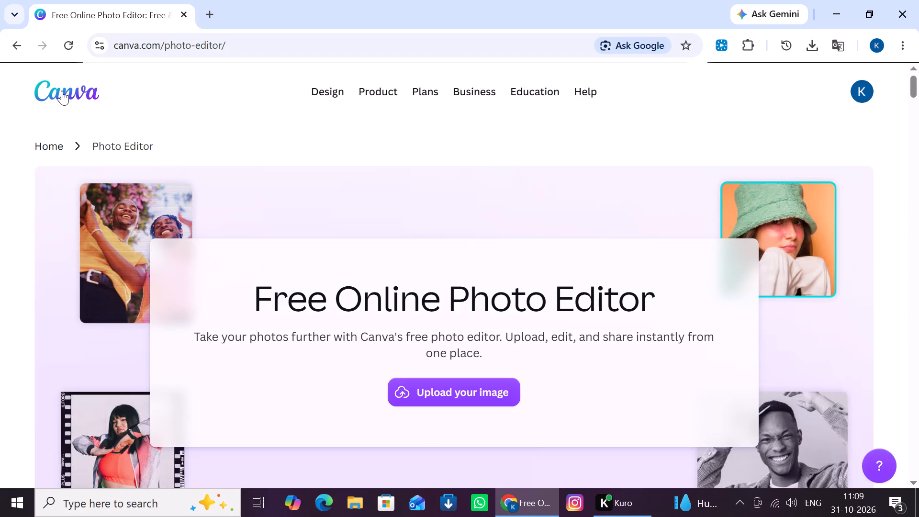
{"action": "left_click", "coordinate": [62, 90]}
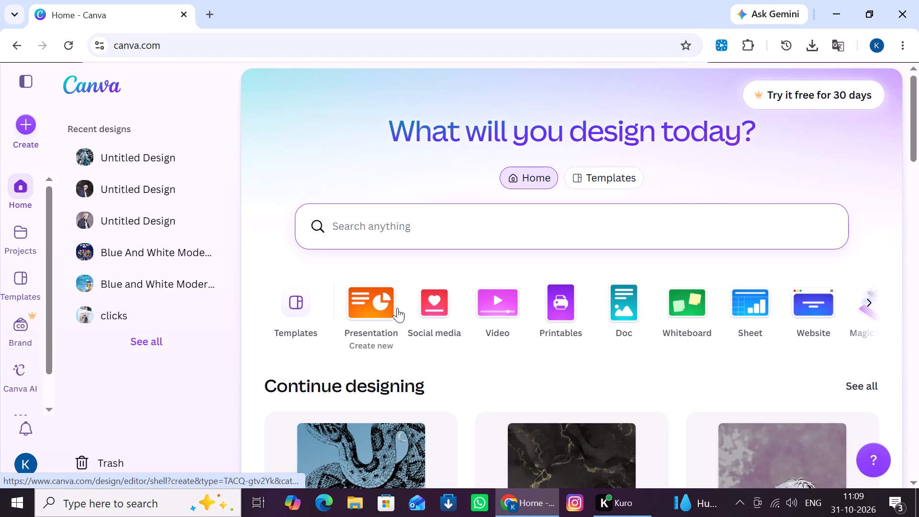
Create a blank YouTube Thumbnail design (1280 × 720 px) from the social media formats.
{"action": "left_click", "coordinate": [455, 308]}
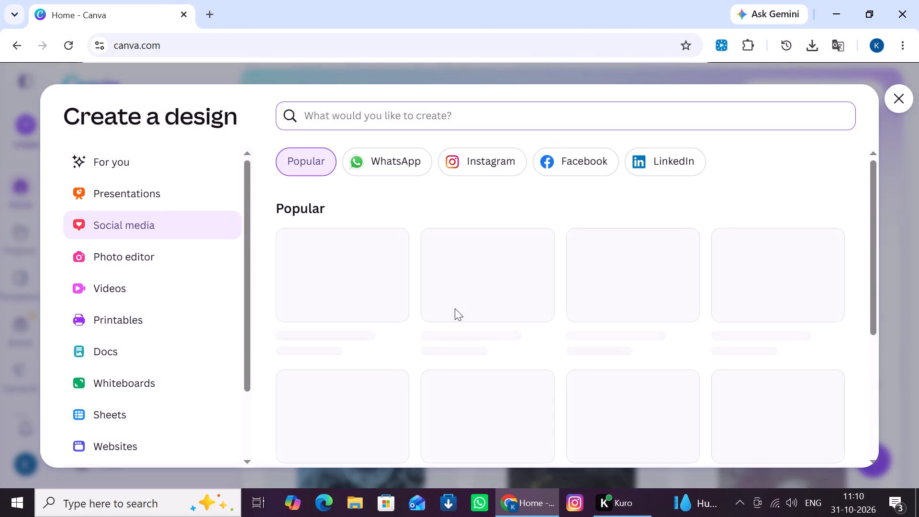
{"action": "scroll", "coordinate": [462, 373], "scroll_direction": "down", "scroll_amount": 1}
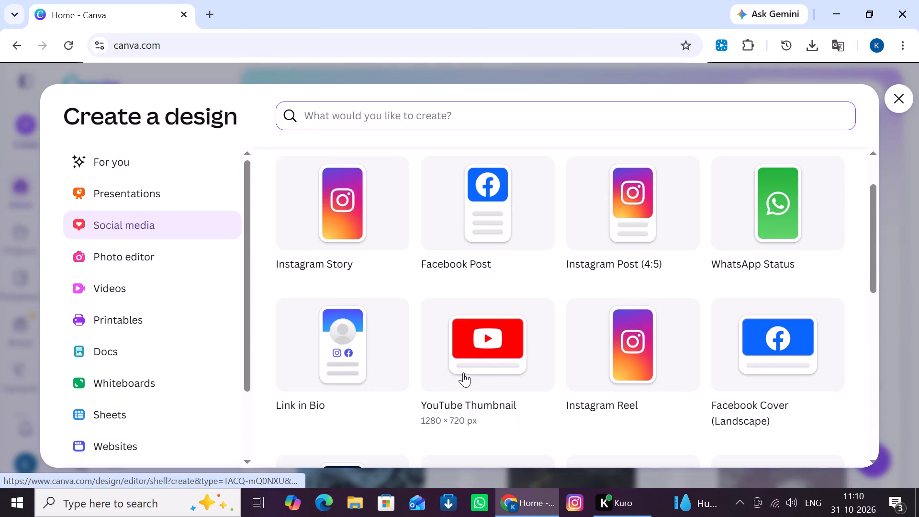
{"action": "left_click", "coordinate": [471, 356]}
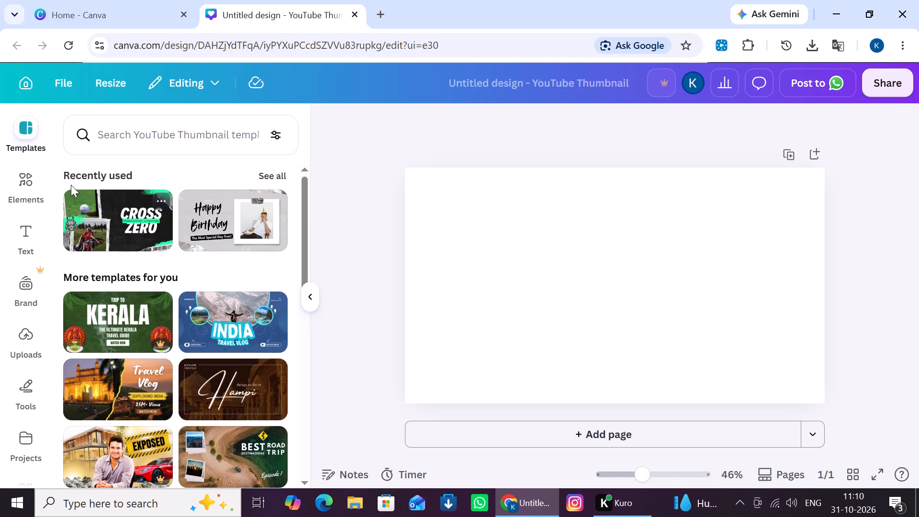
Add the blue sky-like gradient image from the recently used elements to the blank page.
{"action": "left_click", "coordinate": [24, 170]}
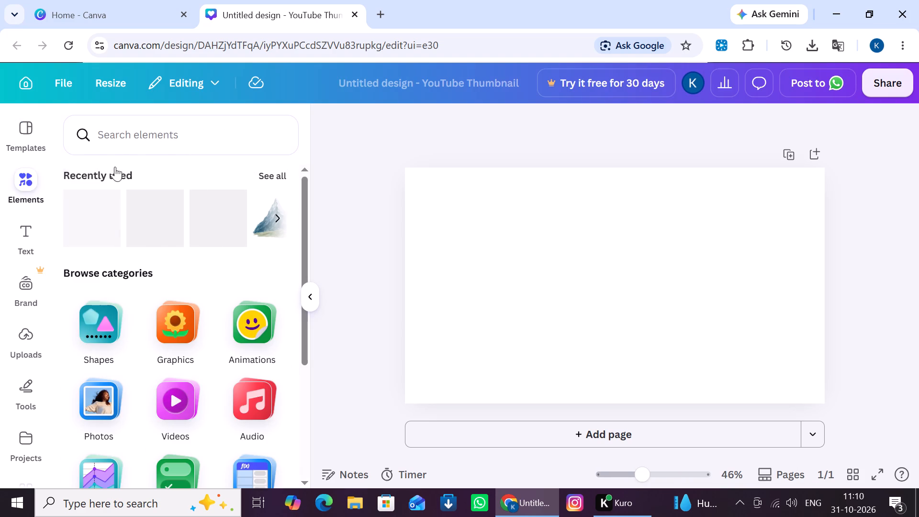
{"action": "left_click", "coordinate": [263, 174]}
{"action": "scroll", "coordinate": [84, 274], "scroll_direction": "down", "scroll_amount": 4}
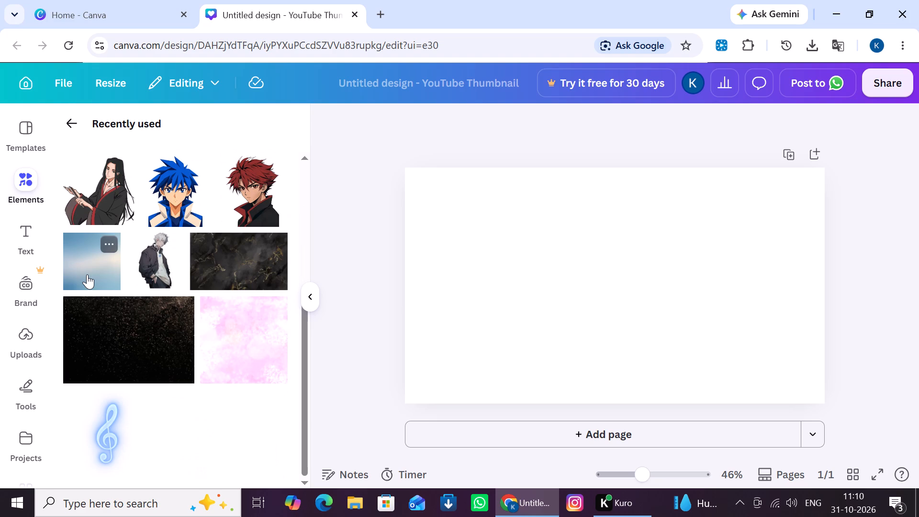
{"action": "left_click", "coordinate": [88, 274]}
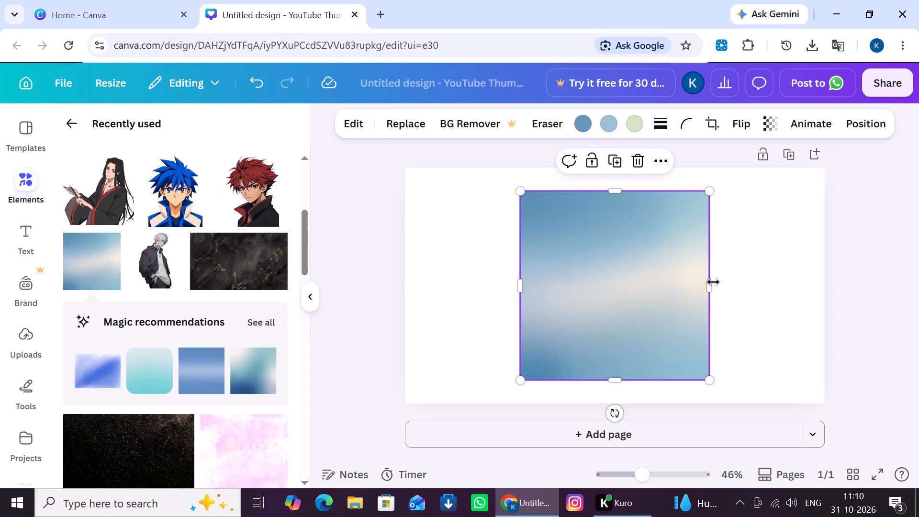
Enlarge the gradient image, stretch its width past the page and shift it towards the page's upper-left corner.
{"action": "left_click", "coordinate": [707, 189]}
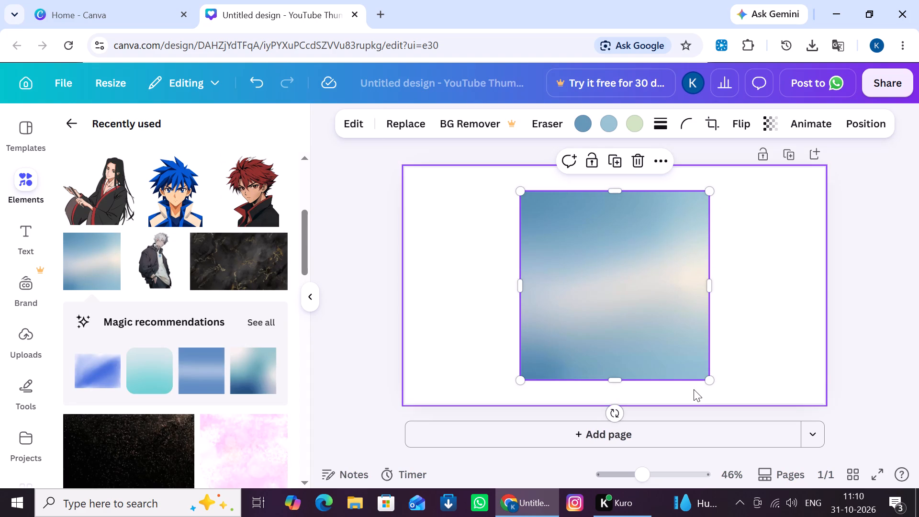
{"action": "left_click", "coordinate": [710, 377]}
{"action": "left_click_drag", "start_coordinate": [710, 377], "coordinate": [918, 516]}
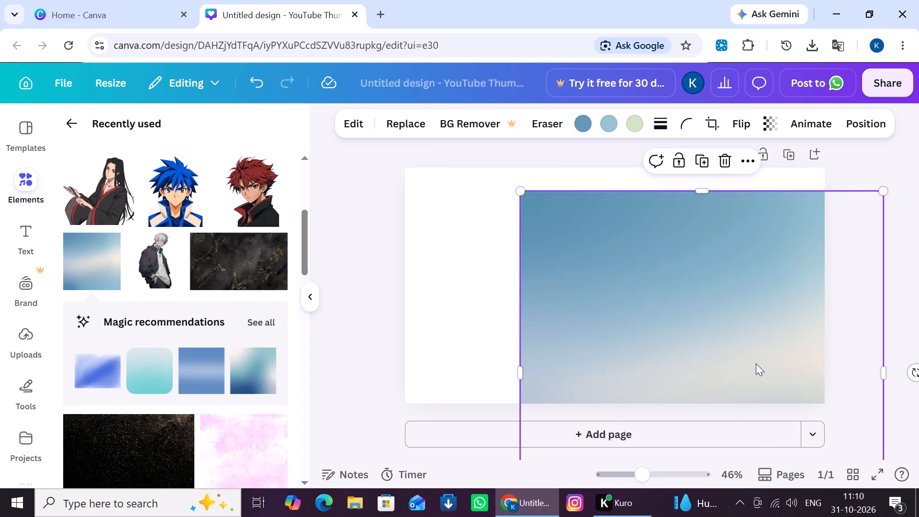
{"action": "left_click_drag", "start_coordinate": [756, 363], "coordinate": [470, 264]}
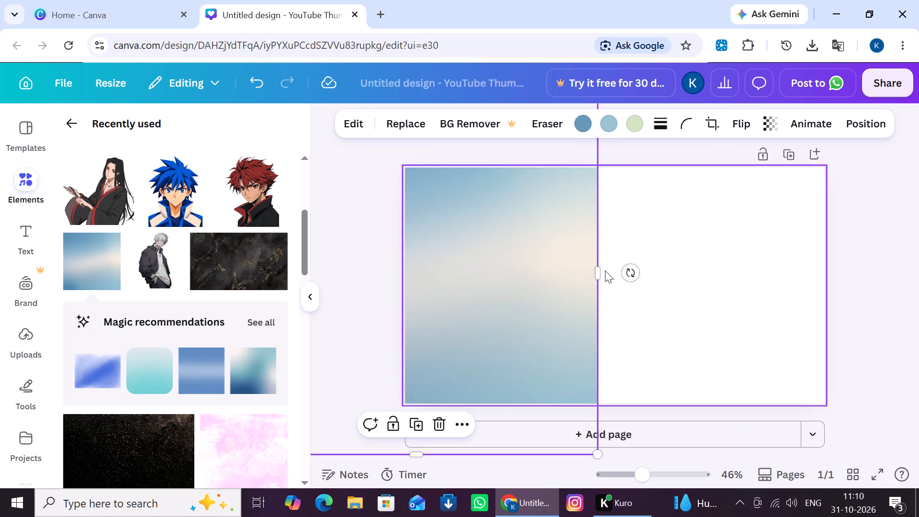
{"action": "left_click_drag", "start_coordinate": [596, 271], "coordinate": [918, 273]}
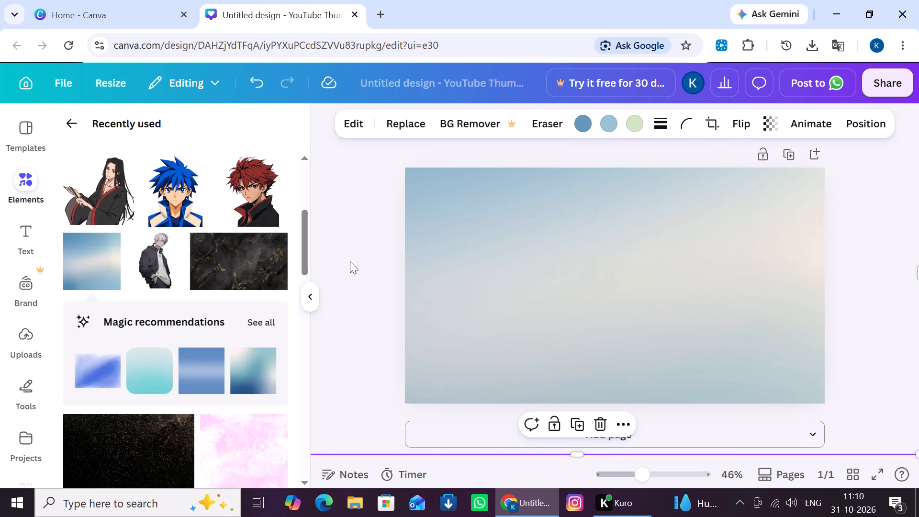
{"action": "left_click", "coordinate": [347, 261]}
{"action": "left_click", "coordinate": [531, 259]}
{"action": "left_click_drag", "start_coordinate": [531, 259], "coordinate": [503, 218]}
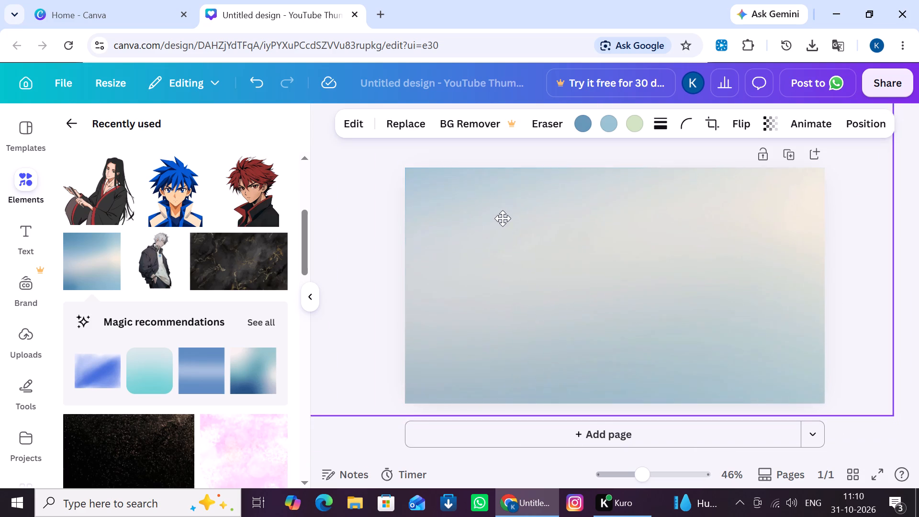
{"action": "left_click_drag", "start_coordinate": [503, 218], "coordinate": [402, 172]}
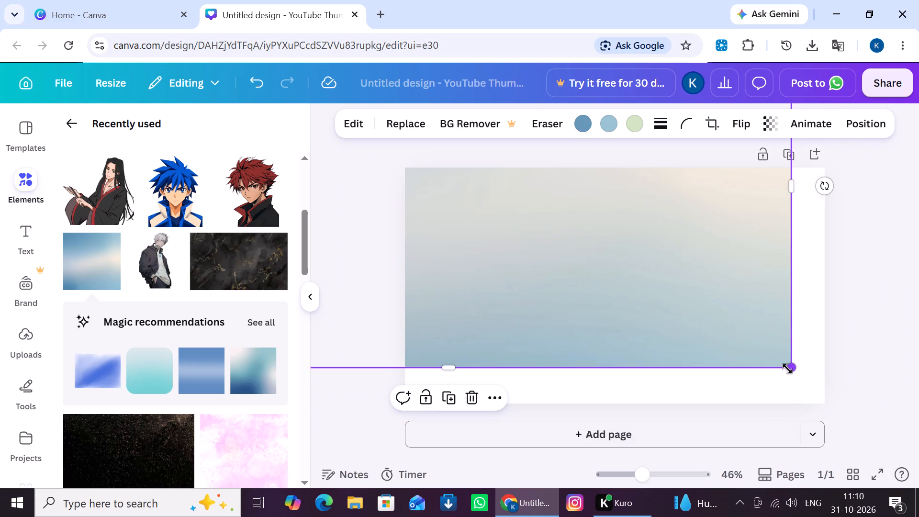
Scale the gradient image down to fit inside the page and align it with the page's upper-left corner.
{"action": "left_click_drag", "start_coordinate": [787, 369], "coordinate": [449, 274]}
{"action": "left_click_drag", "start_coordinate": [442, 192], "coordinate": [476, 228]}
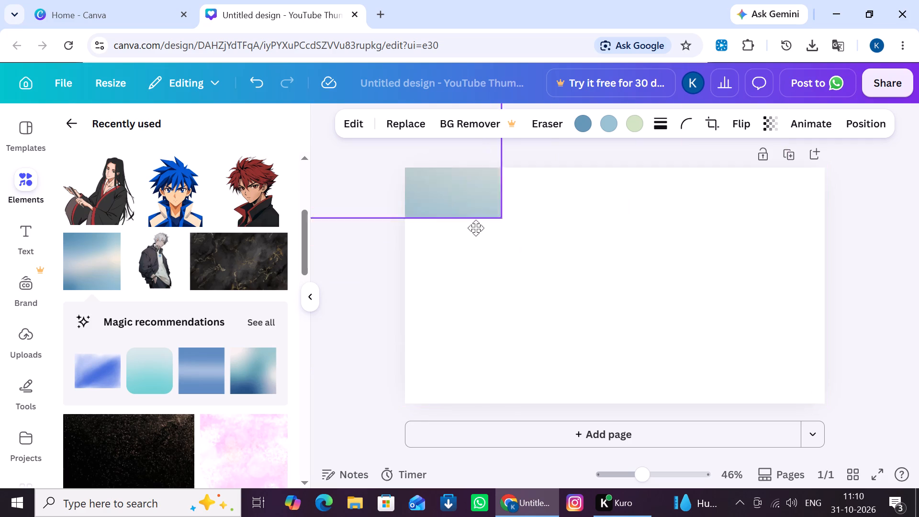
{"action": "left_click_drag", "start_coordinate": [476, 228], "coordinate": [733, 354]}
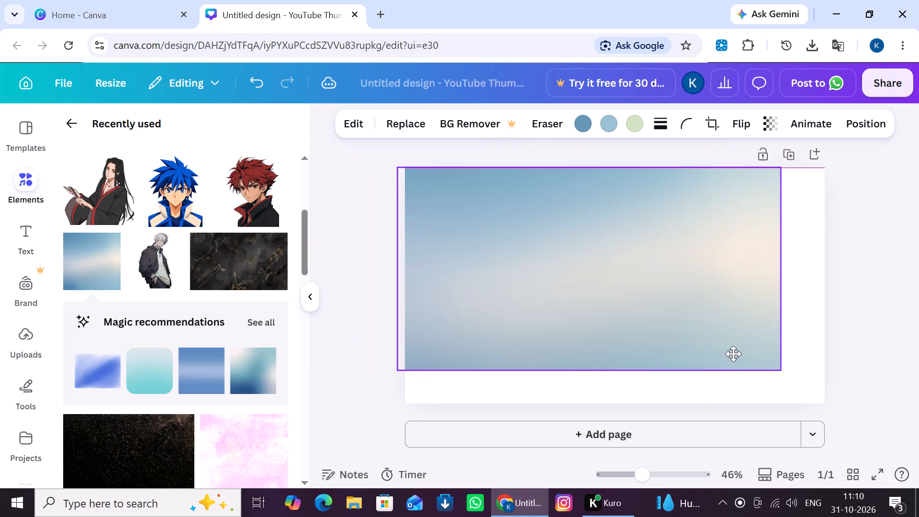
{"action": "left_click_drag", "start_coordinate": [733, 354], "coordinate": [737, 354]}
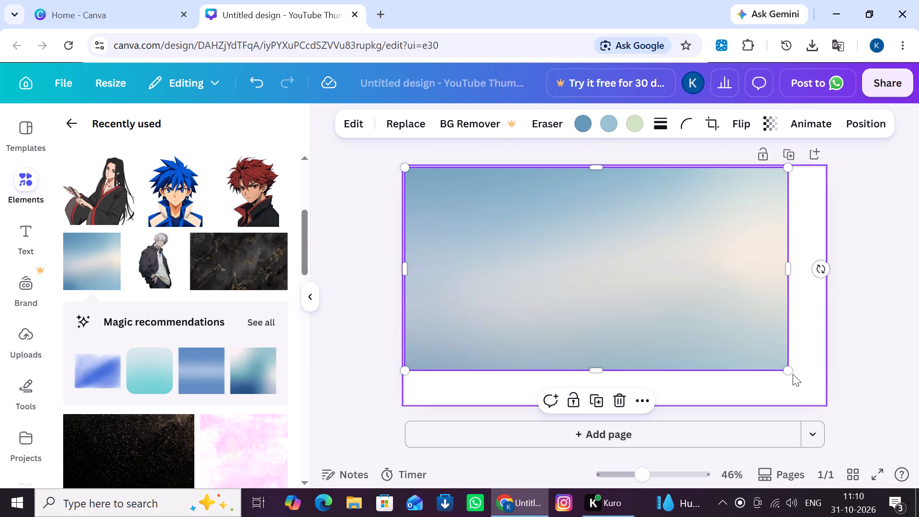
Resize the gradient image to 1,280 × 720 so it exactly covers the page as the background.
{"action": "left_click_drag", "start_coordinate": [791, 372], "coordinate": [830, 413]}
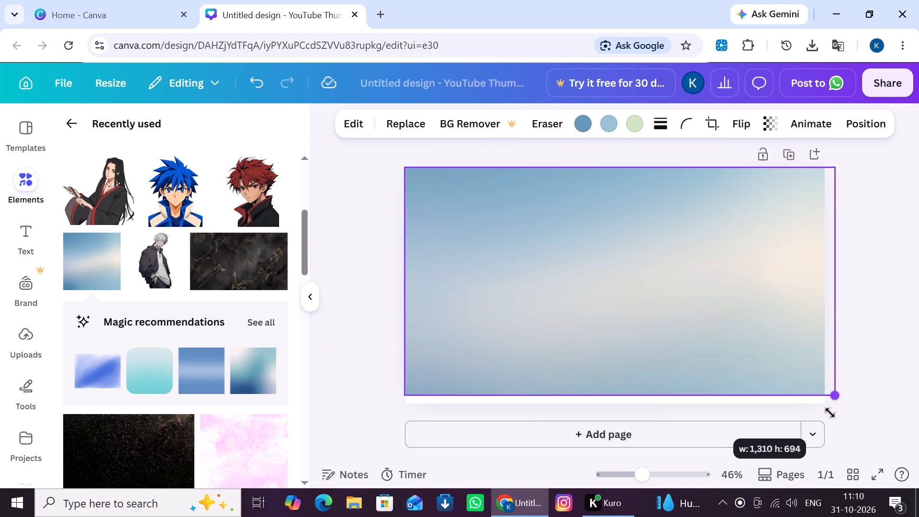
{"action": "left_click_drag", "start_coordinate": [830, 413], "coordinate": [841, 430]}
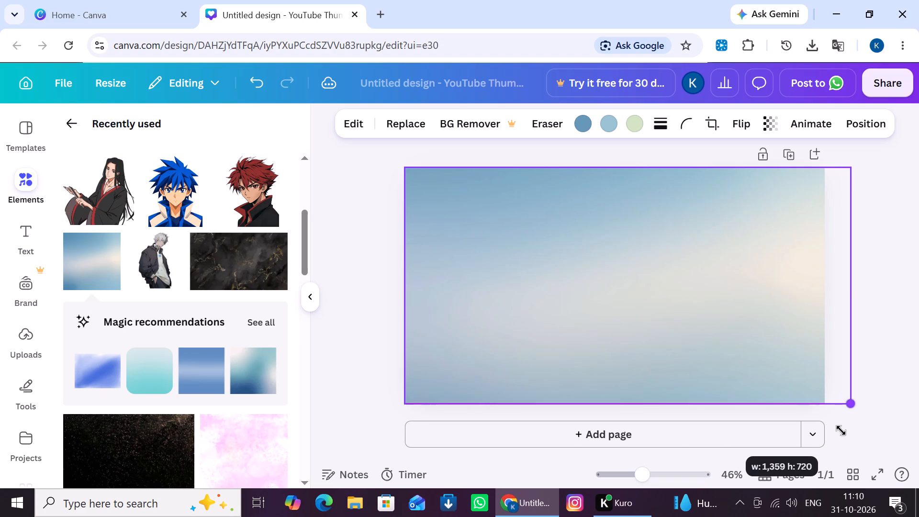
{"action": "left_click_drag", "start_coordinate": [841, 430], "coordinate": [841, 430]}
{"action": "left_click_drag", "start_coordinate": [852, 298], "coordinate": [829, 310]}
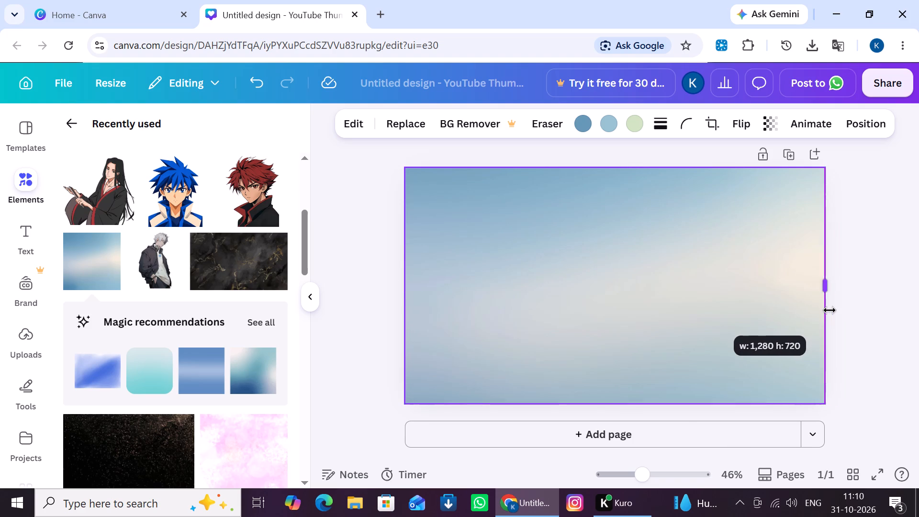
{"action": "left_click_drag", "start_coordinate": [829, 310], "coordinate": [828, 311]}
{"action": "left_click", "coordinate": [703, 310]}
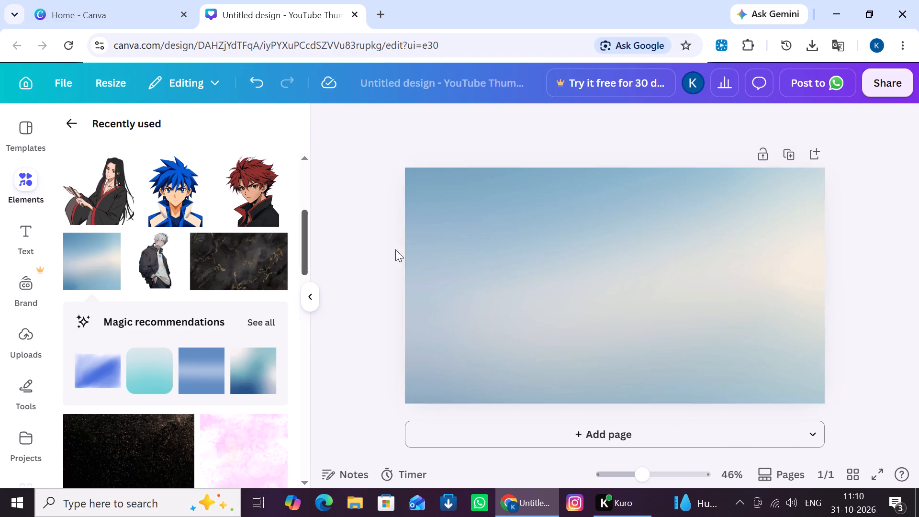
Lock the page containing the gradient background and check that the background cannot be edited.
{"action": "left_click", "coordinate": [733, 216]}
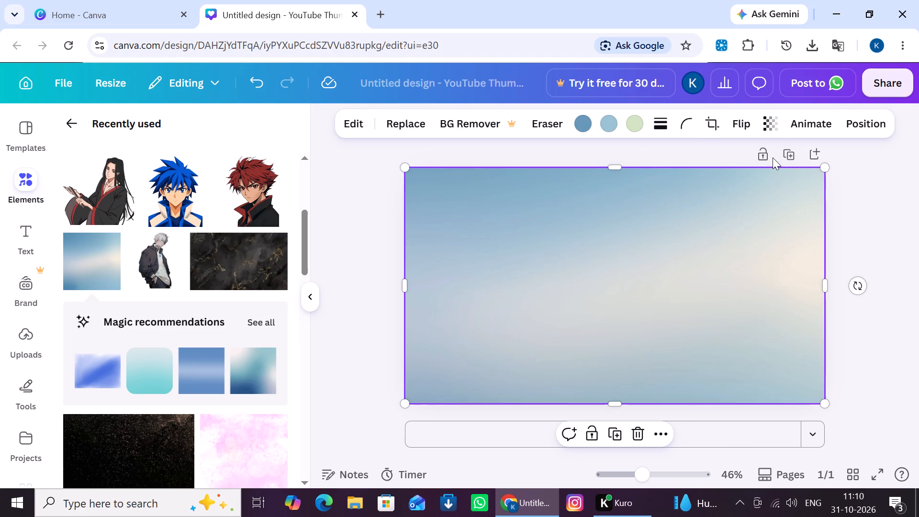
{"action": "left_click", "coordinate": [765, 155]}
{"action": "left_click", "coordinate": [383, 211]}
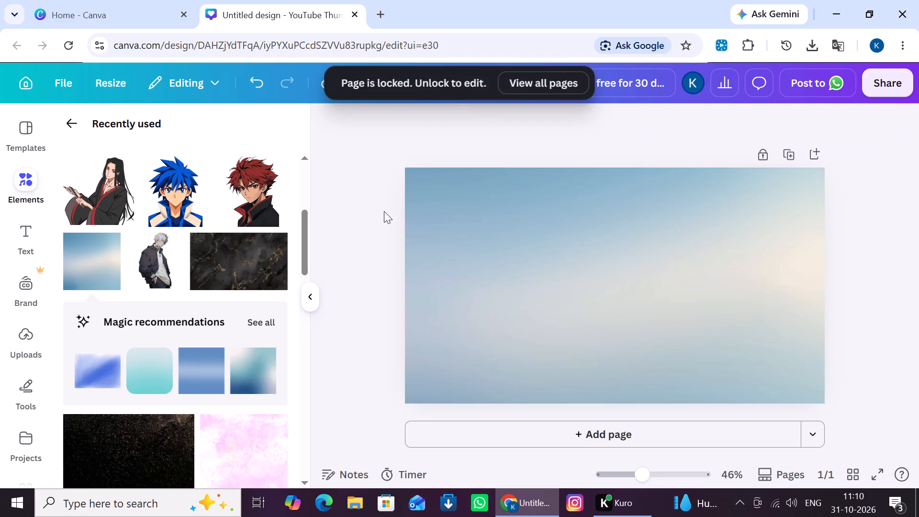
{"action": "double_click", "coordinate": [499, 219]}
{"action": "left_click", "coordinate": [498, 221]}
{"action": "left_click", "coordinate": [498, 221]}
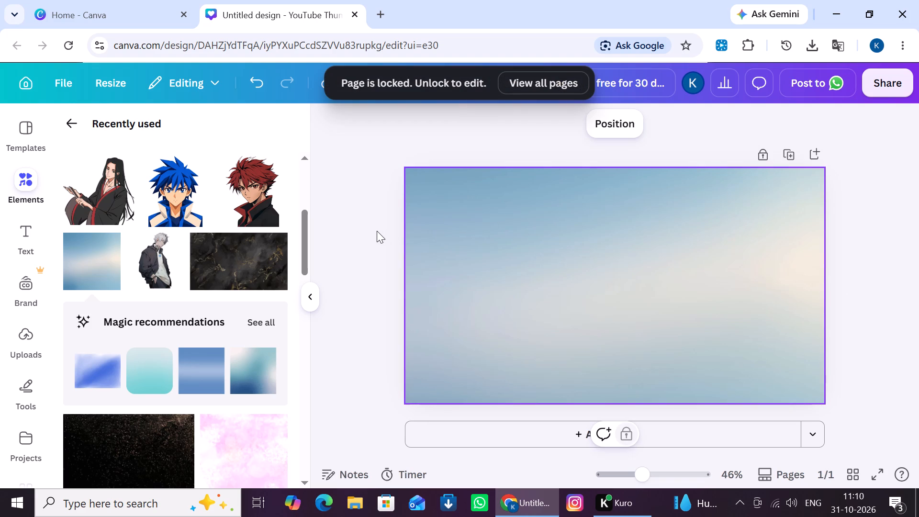
{"action": "left_click", "coordinate": [377, 231]}
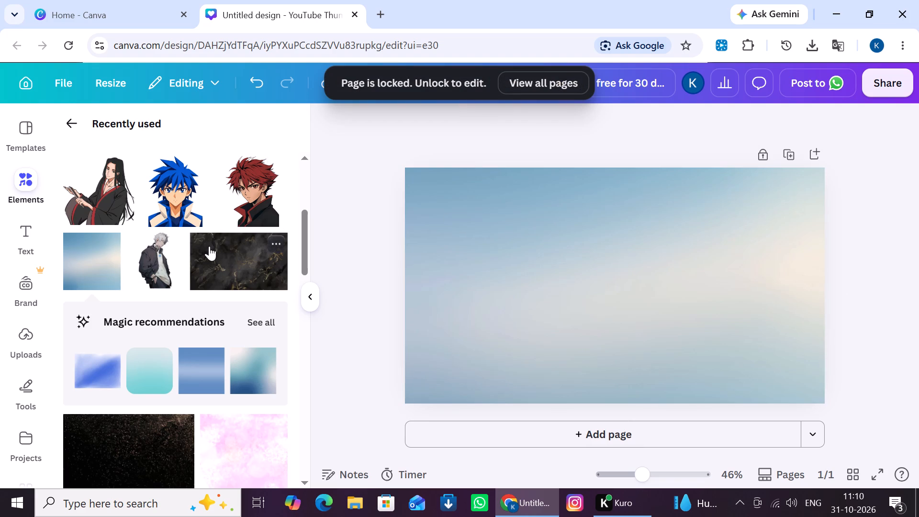
Search the elements library for "japani".
{"action": "left_click", "coordinate": [69, 116]}
{"action": "left_click", "coordinate": [129, 137]}
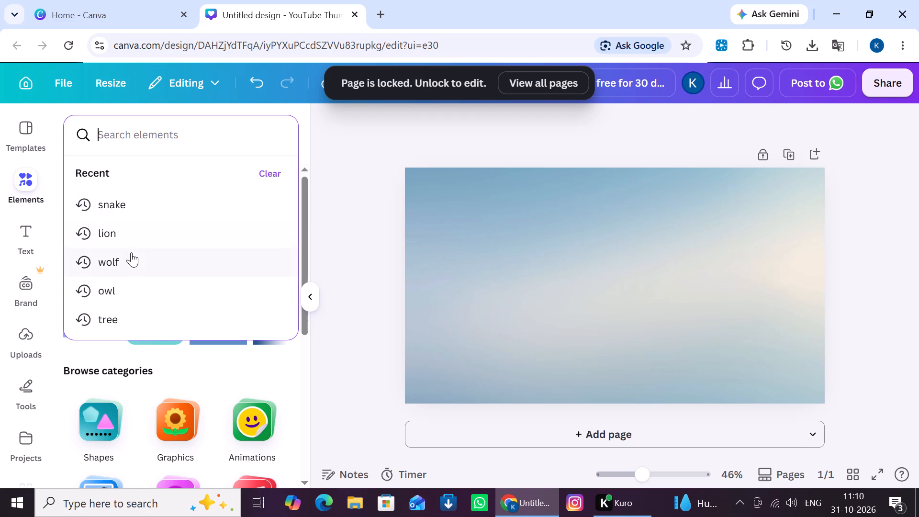
{"action": "scroll", "coordinate": [154, 336], "scroll_direction": "down", "scroll_amount": 1}
{"action": "type", "text": "ch"}
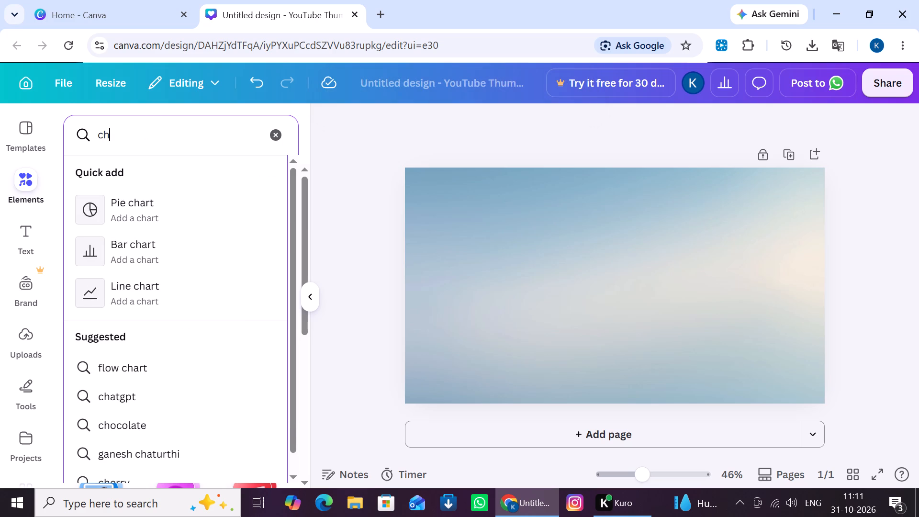
{"action": "left_click", "coordinate": [281, 130]}
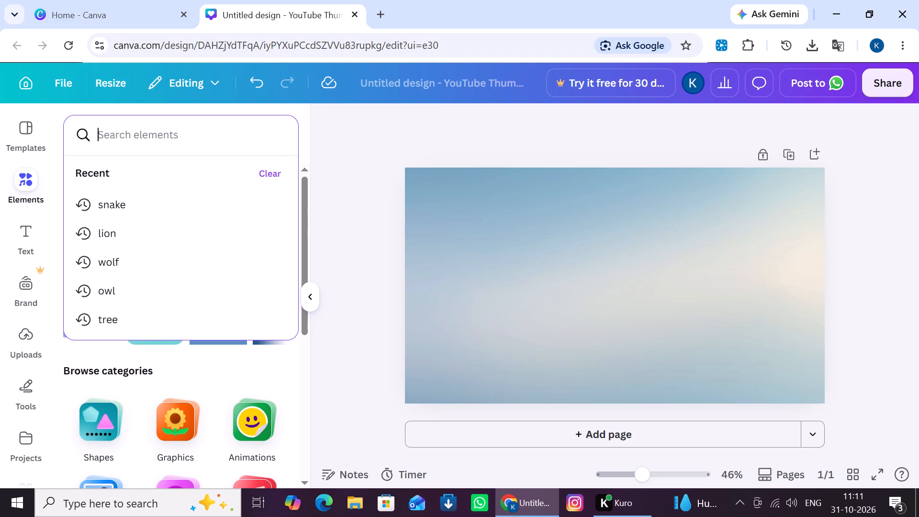
{"action": "type", "text": "jao"}
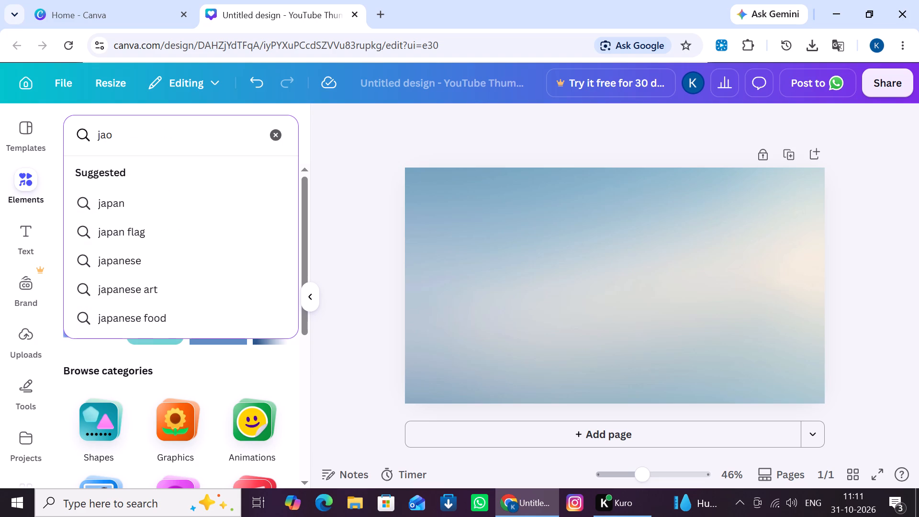
{"action": "key", "text": "BackSpace"}
{"action": "type", "text": "pani"}
{"action": "key", "text": "space"}
{"action": "key", "text": "Return"}
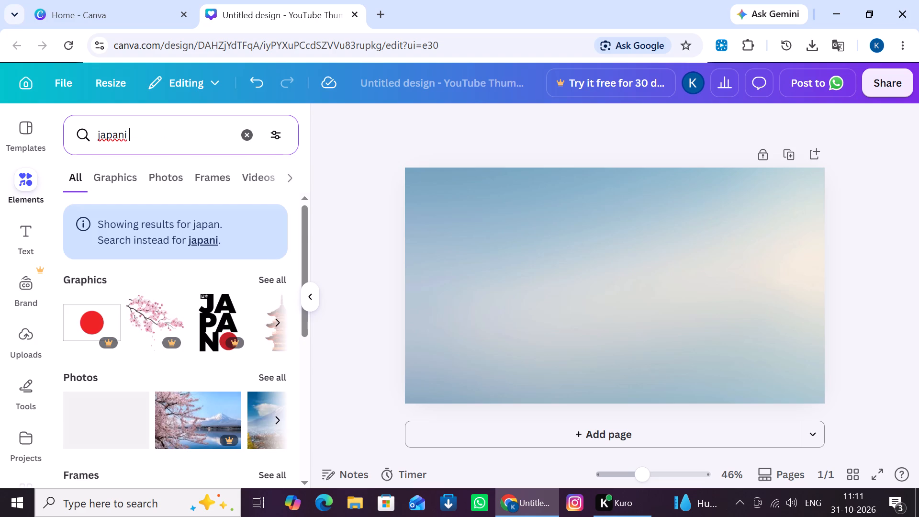
Examine the Japan-themed graphics, photos, frames and videos in the search results and clear the search.
{"action": "scroll", "coordinate": [136, 189], "scroll_direction": "down", "scroll_amount": 3}
{"action": "scroll", "coordinate": [194, 270], "scroll_direction": "down", "scroll_amount": 2}
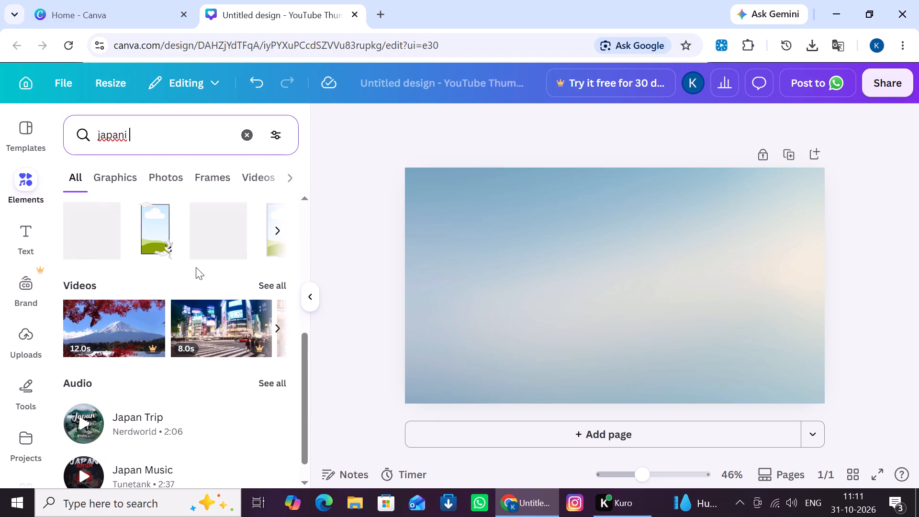
{"action": "scroll", "coordinate": [196, 267], "scroll_direction": "up", "scroll_amount": 3}
{"action": "scroll", "coordinate": [197, 267], "scroll_direction": "down", "scroll_amount": 4}
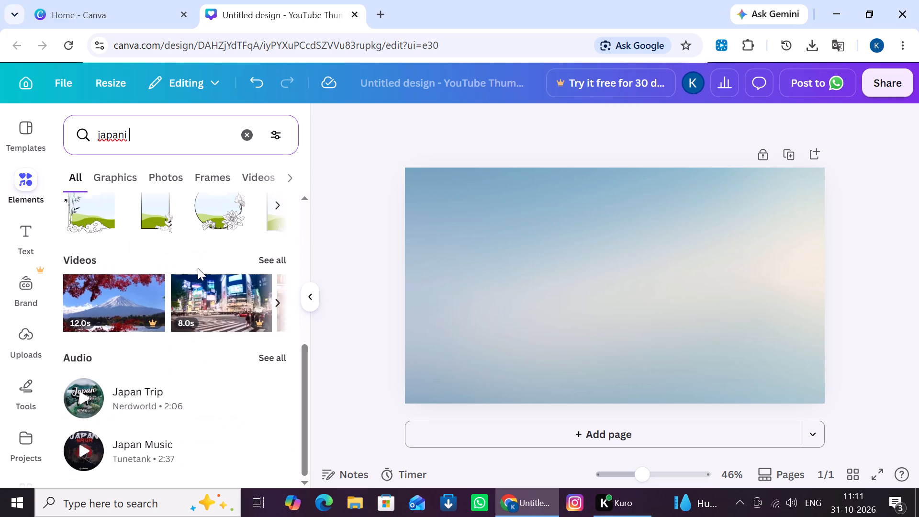
{"action": "scroll", "coordinate": [200, 270], "scroll_direction": "down", "scroll_amount": 4}
{"action": "scroll", "coordinate": [201, 270], "scroll_direction": "up", "scroll_amount": 4}
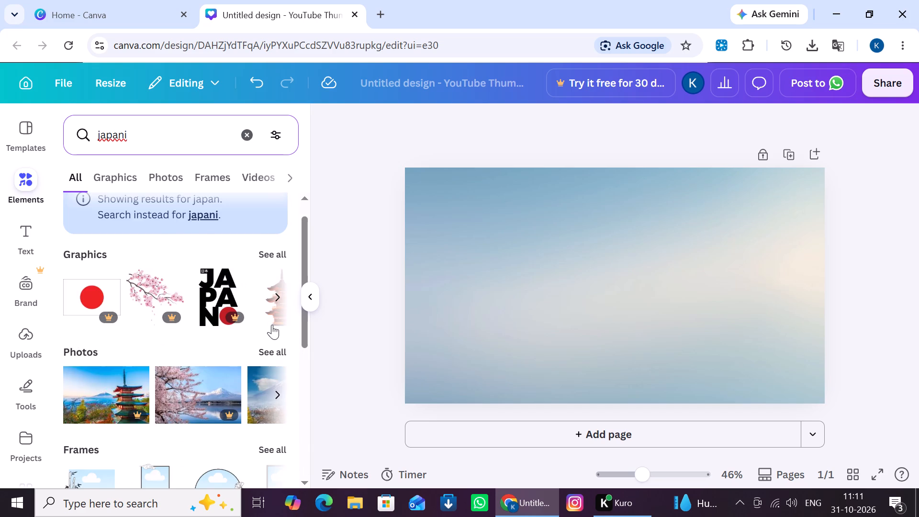
{"action": "scroll", "coordinate": [272, 326], "scroll_direction": "down", "scroll_amount": 2}
{"action": "scroll", "coordinate": [272, 324], "scroll_direction": "up", "scroll_amount": 8}
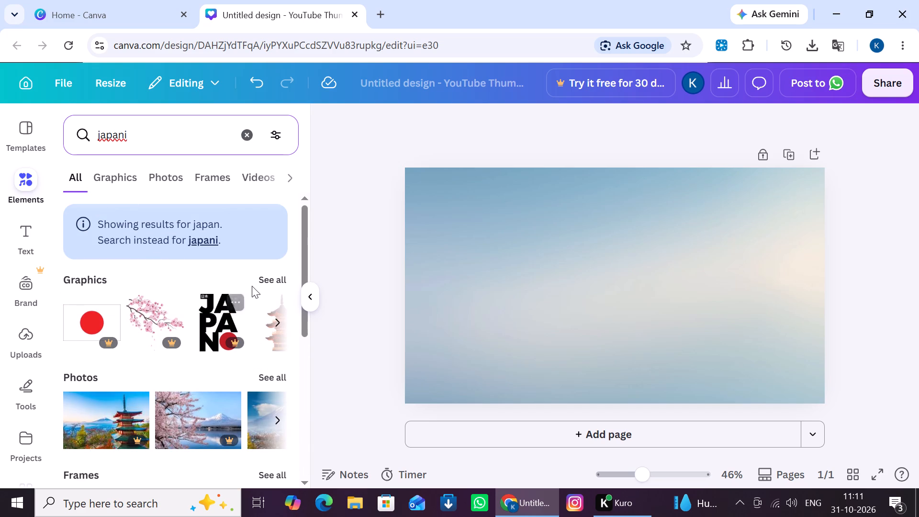
{"action": "scroll", "coordinate": [229, 281], "scroll_direction": "down", "scroll_amount": 1}
{"action": "left_click", "coordinate": [111, 175]}
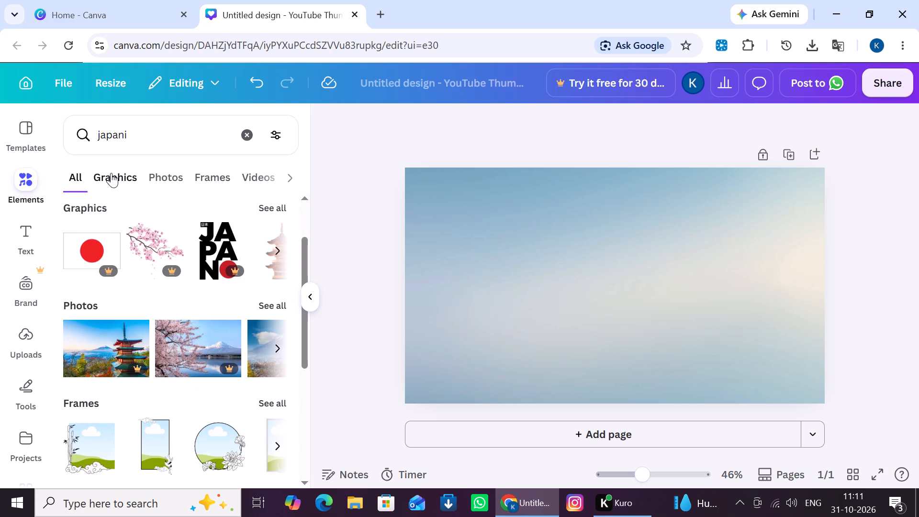
{"action": "left_click", "coordinate": [241, 137]}
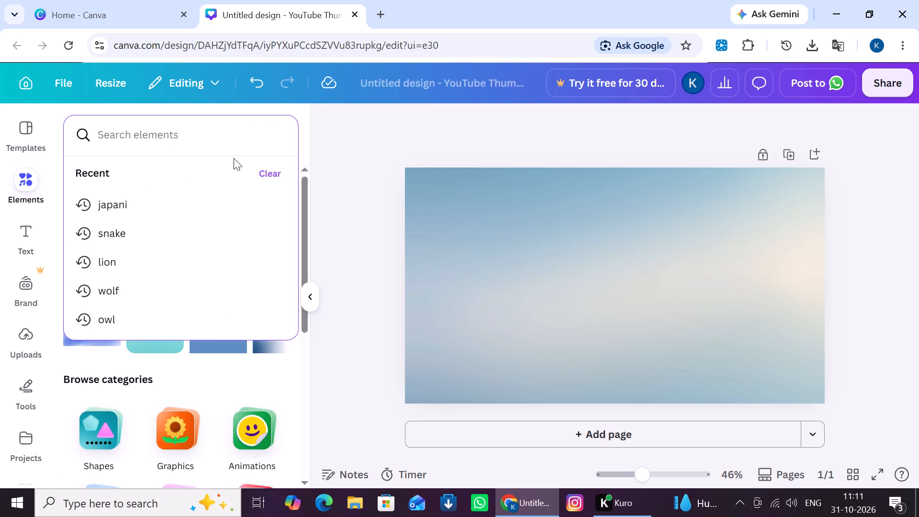
{"action": "left_click", "coordinate": [256, 139]}
{"action": "left_click", "coordinate": [352, 216]}
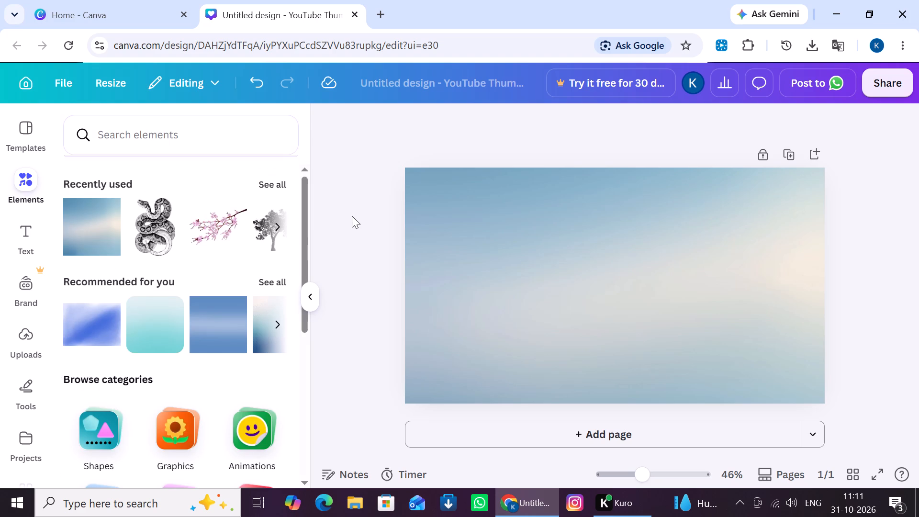
Unlock the page and add the white-robed man holding a book from the recently used elements.
{"action": "left_click", "coordinate": [261, 185]}
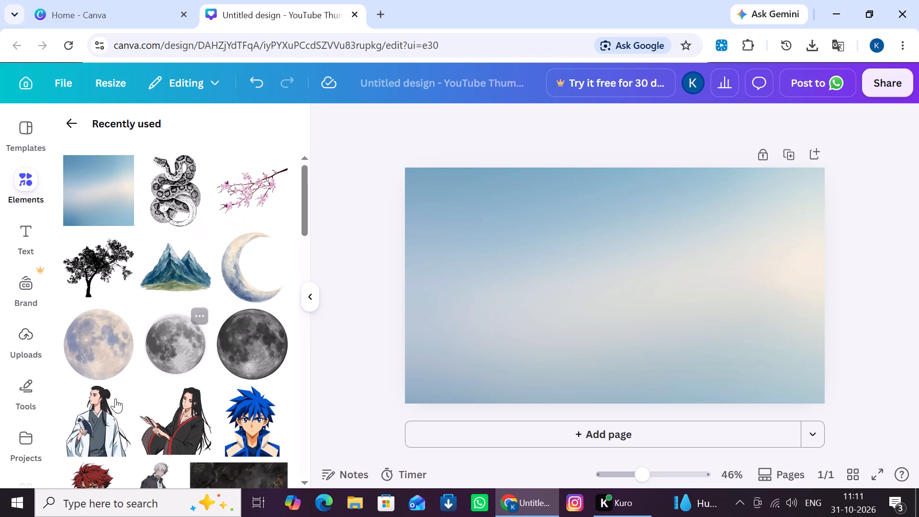
{"action": "left_click", "coordinate": [99, 408]}
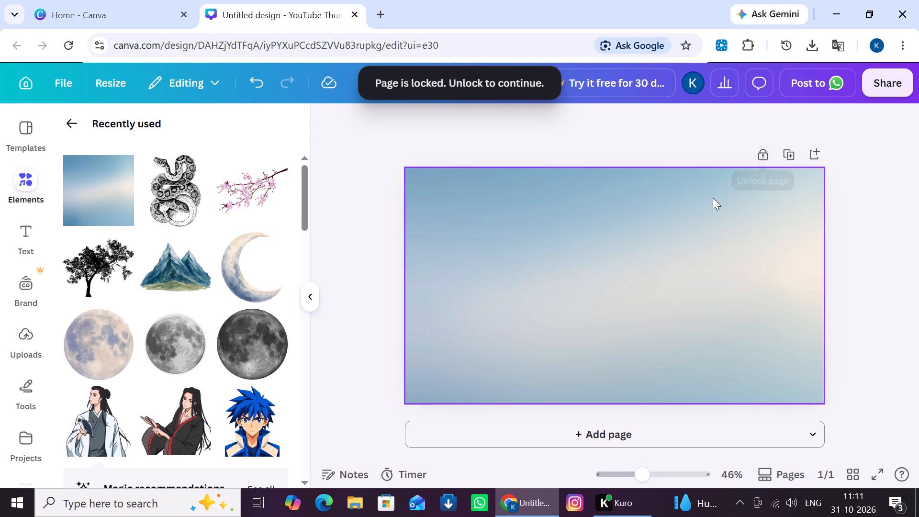
{"action": "left_click", "coordinate": [101, 413]}
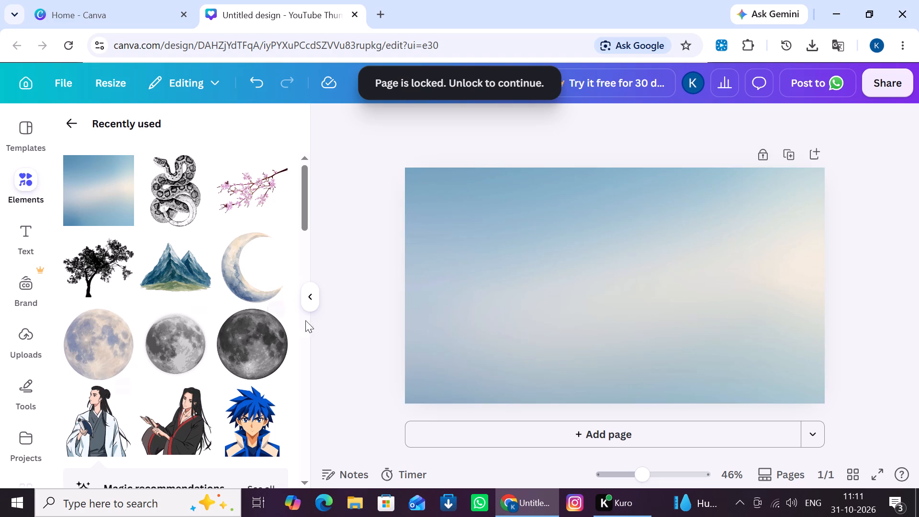
{"action": "left_click", "coordinate": [768, 156]}
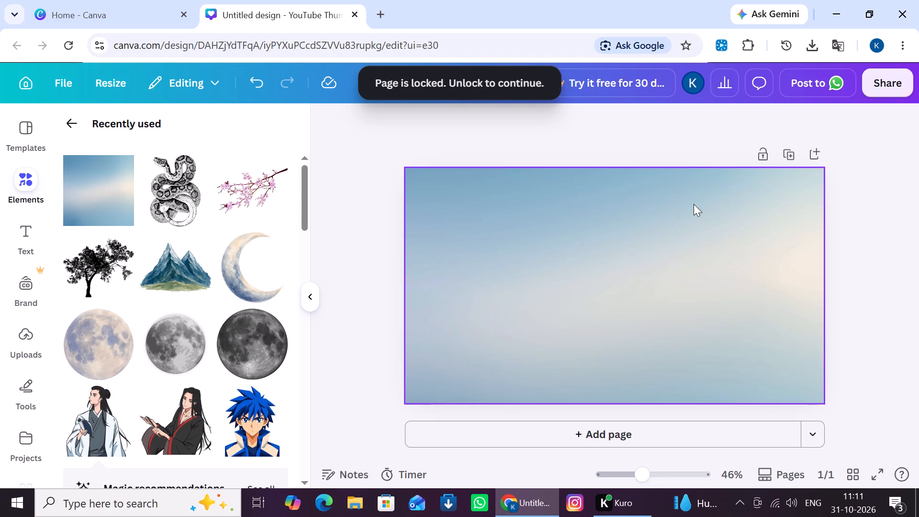
{"action": "left_click", "coordinate": [118, 417]}
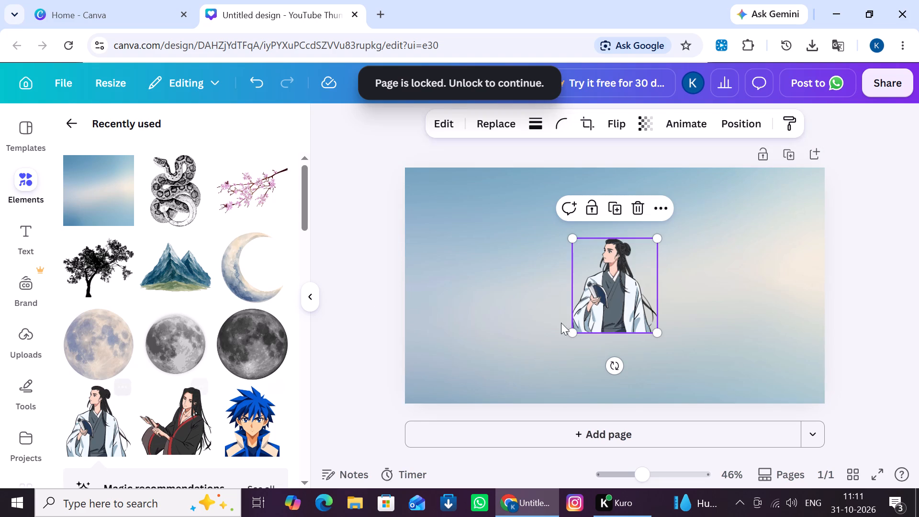
{"action": "left_click", "coordinate": [610, 287]}
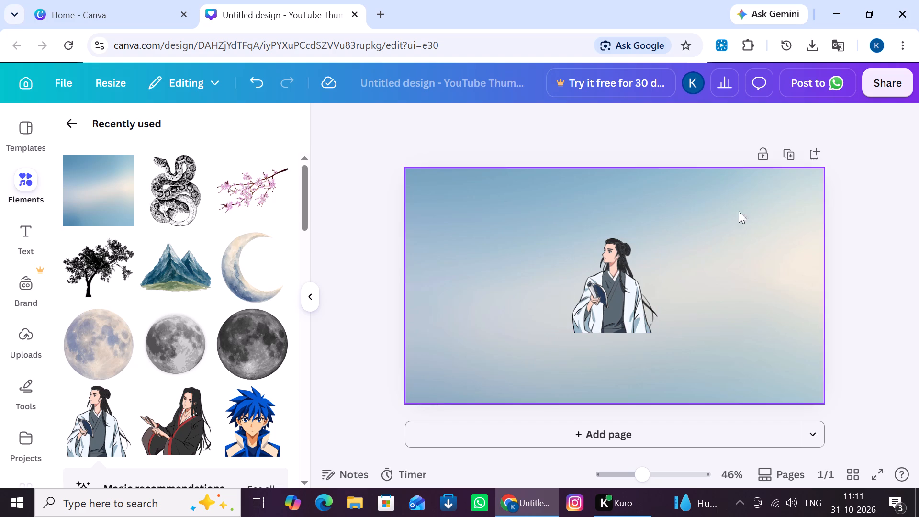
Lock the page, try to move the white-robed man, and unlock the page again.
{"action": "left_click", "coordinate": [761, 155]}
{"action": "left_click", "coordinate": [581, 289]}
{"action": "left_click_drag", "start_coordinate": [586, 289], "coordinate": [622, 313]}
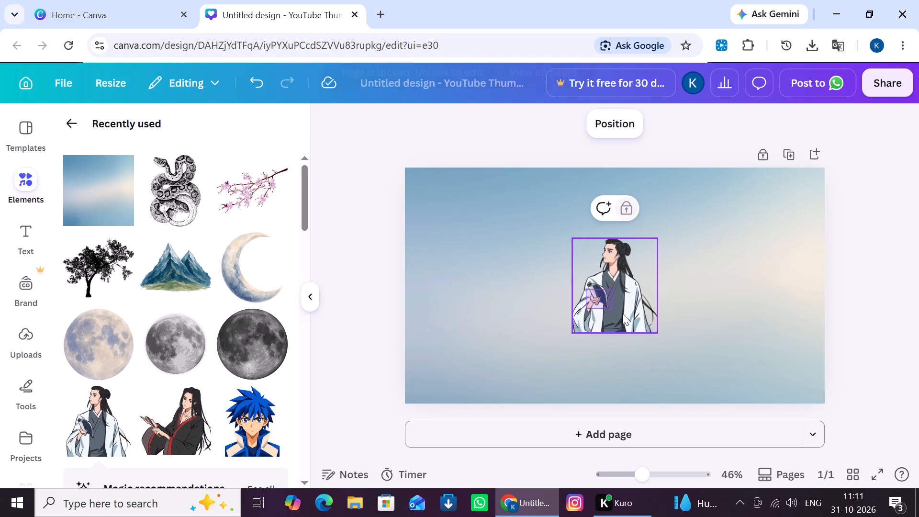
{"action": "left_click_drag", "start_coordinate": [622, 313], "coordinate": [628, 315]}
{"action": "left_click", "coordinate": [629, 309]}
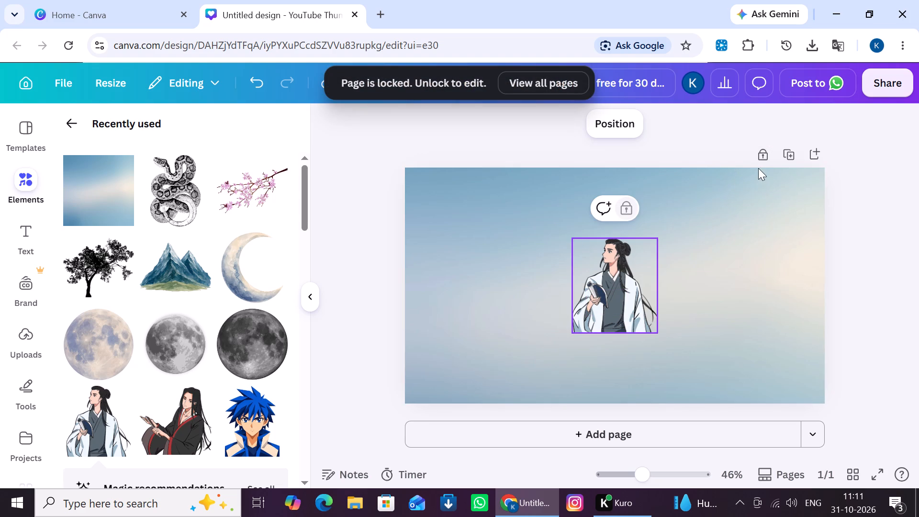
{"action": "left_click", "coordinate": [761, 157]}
Move the white-robed man from the page's centre down towards its lower-left part.
{"action": "left_click", "coordinate": [508, 256]}
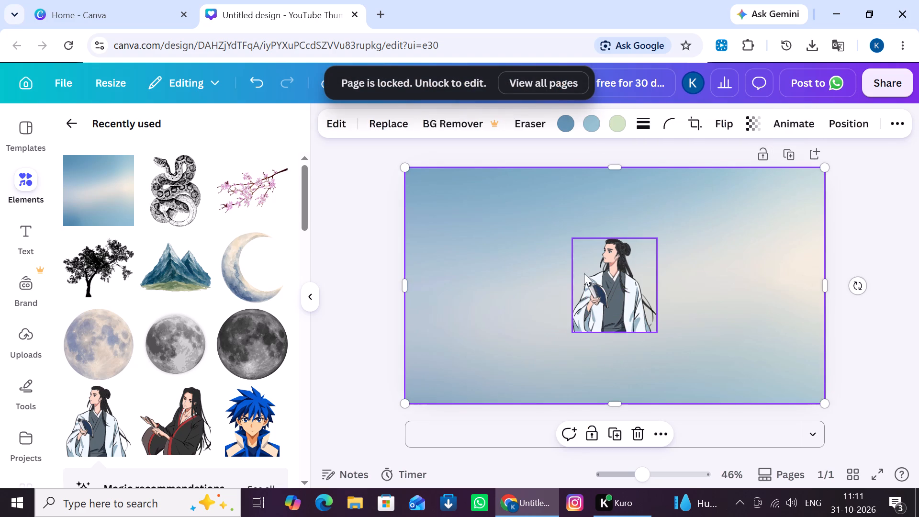
{"action": "left_click_drag", "start_coordinate": [616, 280], "coordinate": [542, 316]}
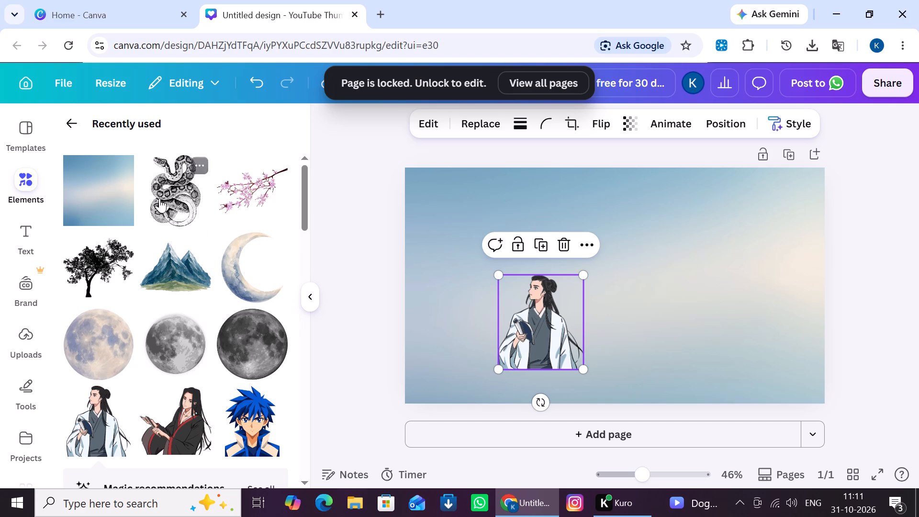
Add the recommended pink-robed woman, teal-robed man with a cup, seated green-sweater figure and grey-robed long-haired man to the page.
{"action": "left_click", "coordinate": [64, 125]}
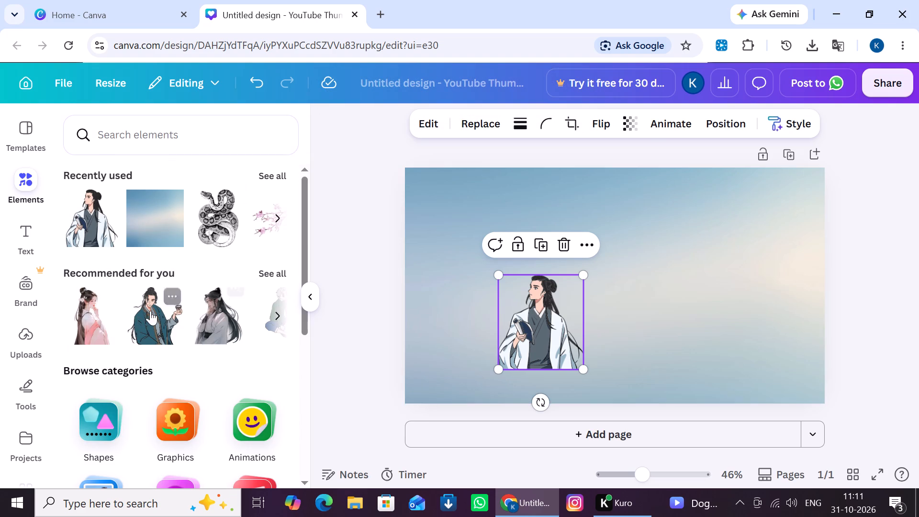
{"action": "left_click", "coordinate": [93, 311]}
{"action": "left_click", "coordinate": [143, 326]}
{"action": "left_click", "coordinate": [203, 324]}
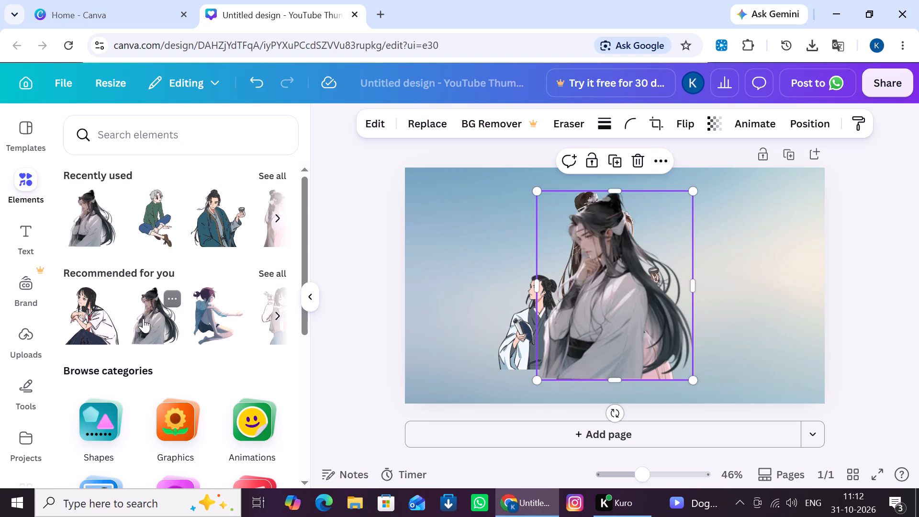
Move the large grey-robed long-haired man to the page's right edge.
{"action": "left_click_drag", "start_coordinate": [616, 304], "coordinate": [698, 307]}
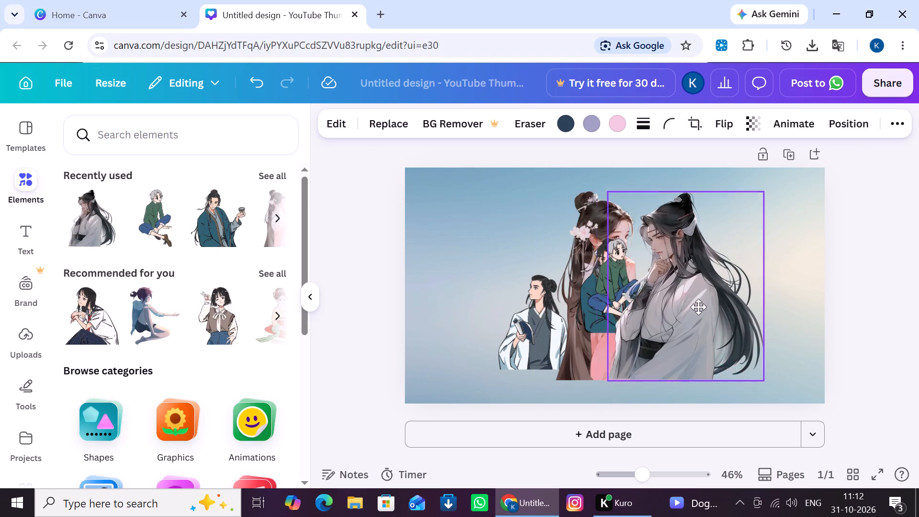
{"action": "left_click_drag", "start_coordinate": [698, 307], "coordinate": [763, 318]}
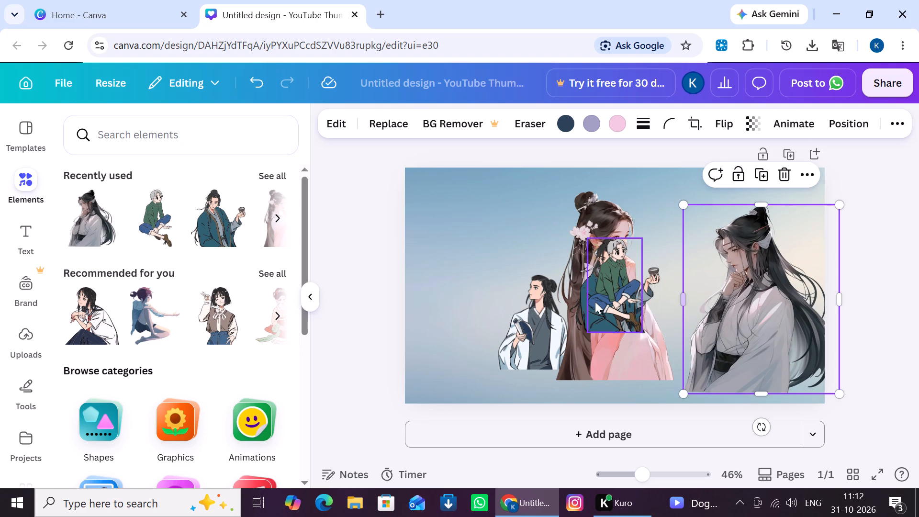
Delete the seated green-sweater figure overlapping the pink-robed woman.
{"action": "left_click", "coordinate": [595, 302]}
{"action": "left_click", "coordinate": [637, 212]}
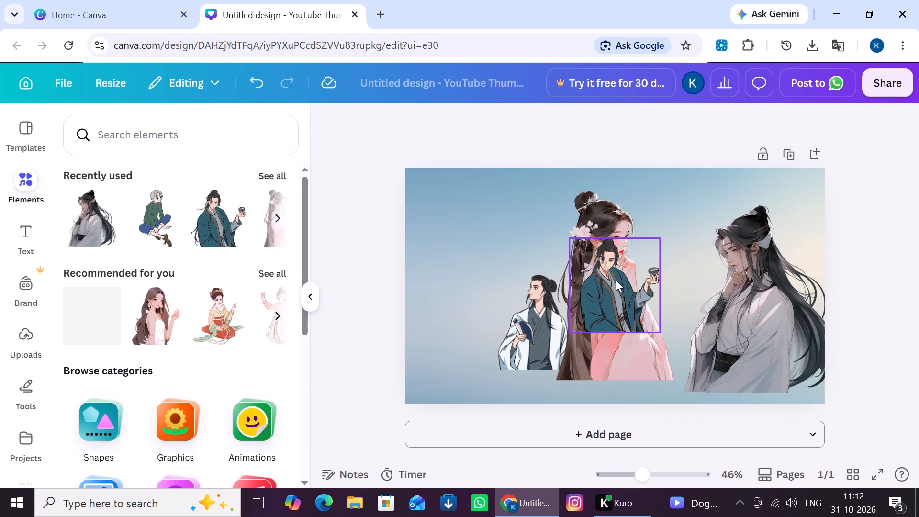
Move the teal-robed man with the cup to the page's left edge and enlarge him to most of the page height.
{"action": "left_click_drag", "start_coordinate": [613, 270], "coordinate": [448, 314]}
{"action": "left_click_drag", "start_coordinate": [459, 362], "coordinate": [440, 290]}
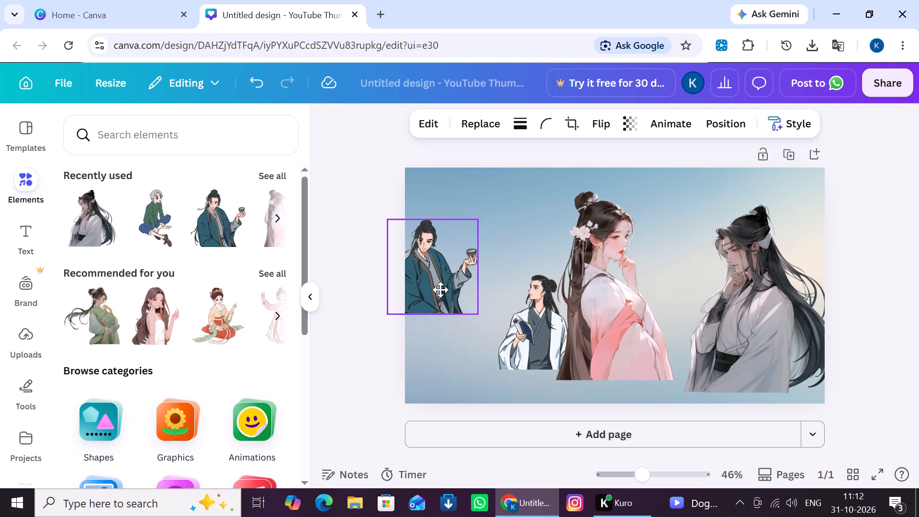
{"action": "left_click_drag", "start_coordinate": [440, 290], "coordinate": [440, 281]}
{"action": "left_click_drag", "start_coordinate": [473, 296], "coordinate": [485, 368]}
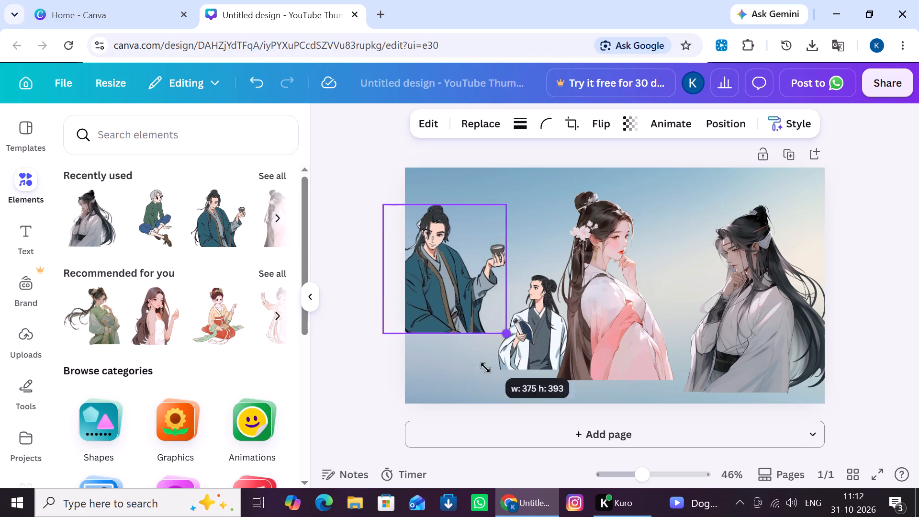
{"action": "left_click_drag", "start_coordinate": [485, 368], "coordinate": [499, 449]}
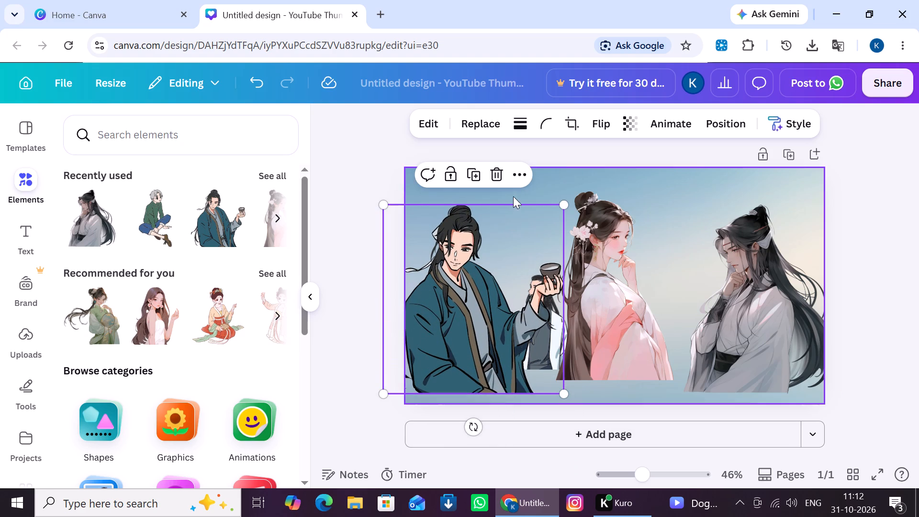
Delete the teal-robed man with the cup.
{"action": "left_click", "coordinate": [502, 176]}
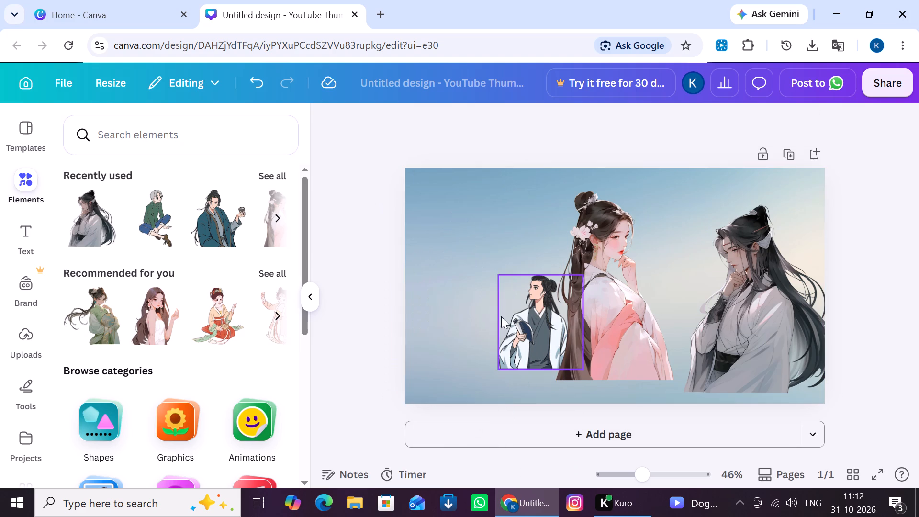
Delete the small man holding a book beside the pink-robed woman.
{"action": "left_click", "coordinate": [516, 313]}
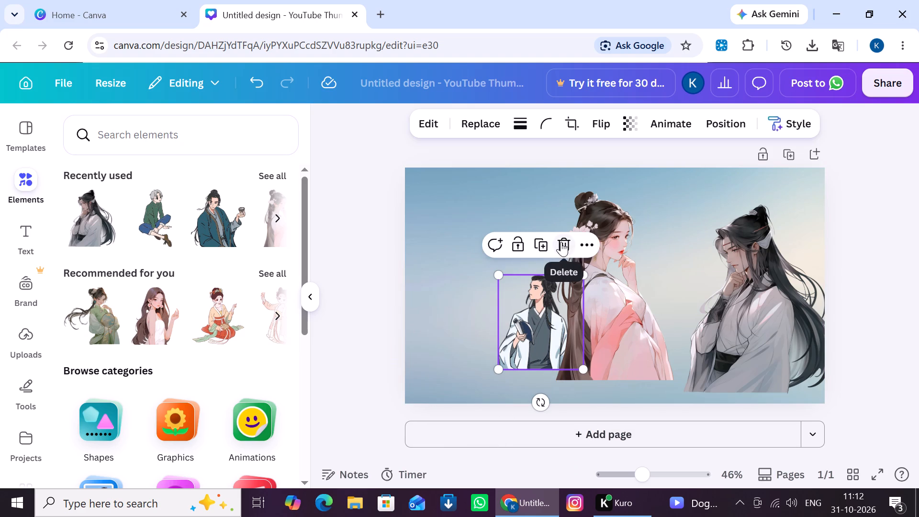
{"action": "left_click", "coordinate": [561, 242]}
Move the pink-robed woman into the page's lower-left corner, with her hair slightly past the page edge.
{"action": "left_click_drag", "start_coordinate": [595, 290], "coordinate": [454, 308]}
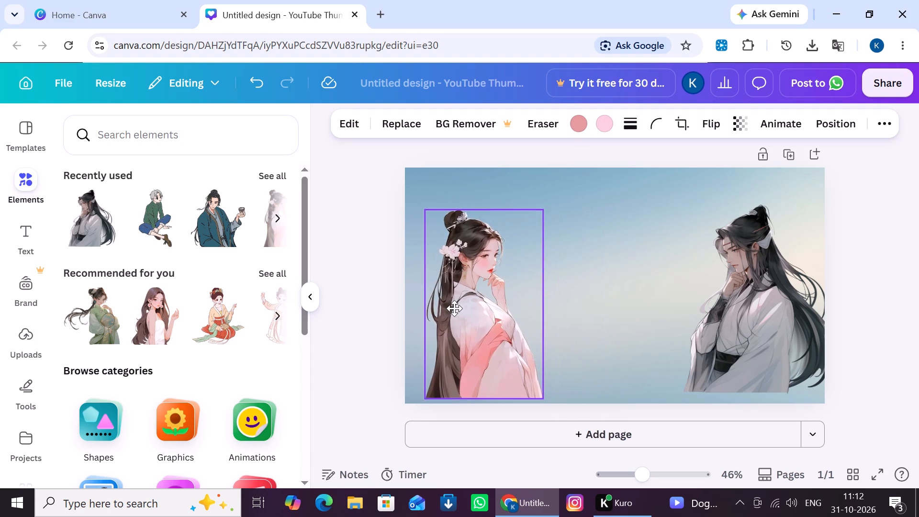
{"action": "left_click_drag", "start_coordinate": [454, 308], "coordinate": [433, 315]}
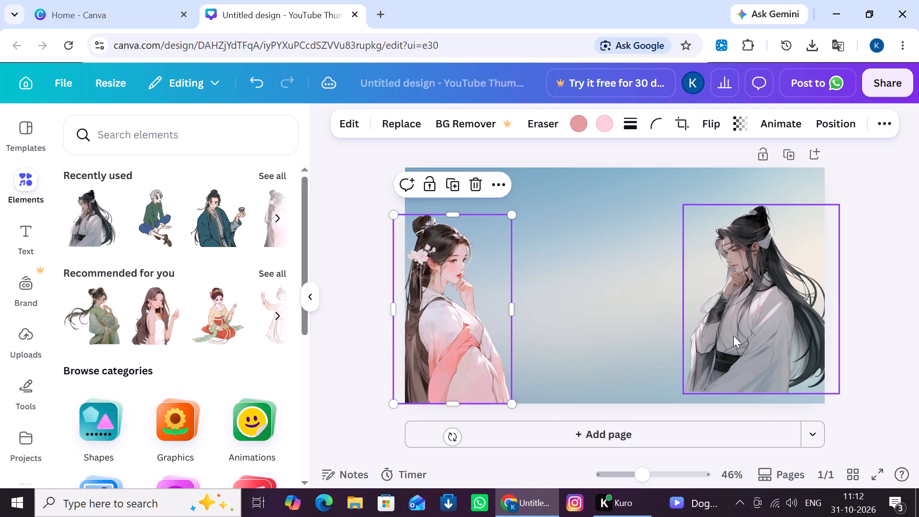
Move the grey-robed long-haired man down into the page's lower-right corner, so his figure meets the bottom edge.
{"action": "left_click_drag", "start_coordinate": [733, 336], "coordinate": [747, 347]}
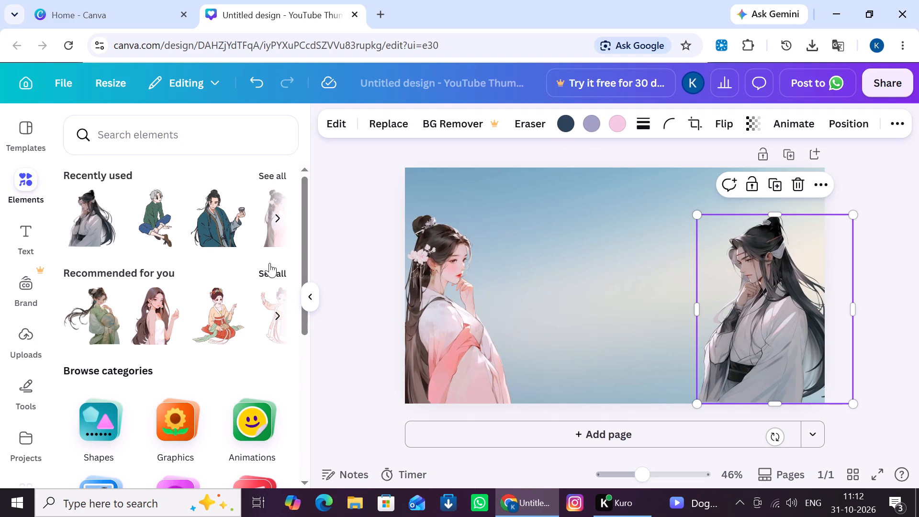
Add the black branch with red blossoms and falling petals from the full set of Magic recommendations.
{"action": "left_click", "coordinate": [271, 263]}
{"action": "scroll", "coordinate": [147, 272], "scroll_direction": "up", "scroll_amount": 1}
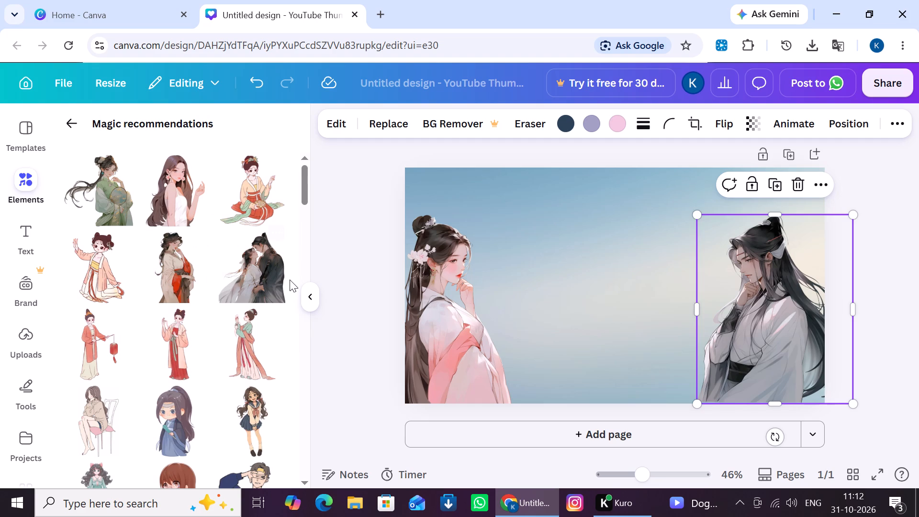
{"action": "scroll", "coordinate": [290, 280], "scroll_direction": "down", "scroll_amount": 5}
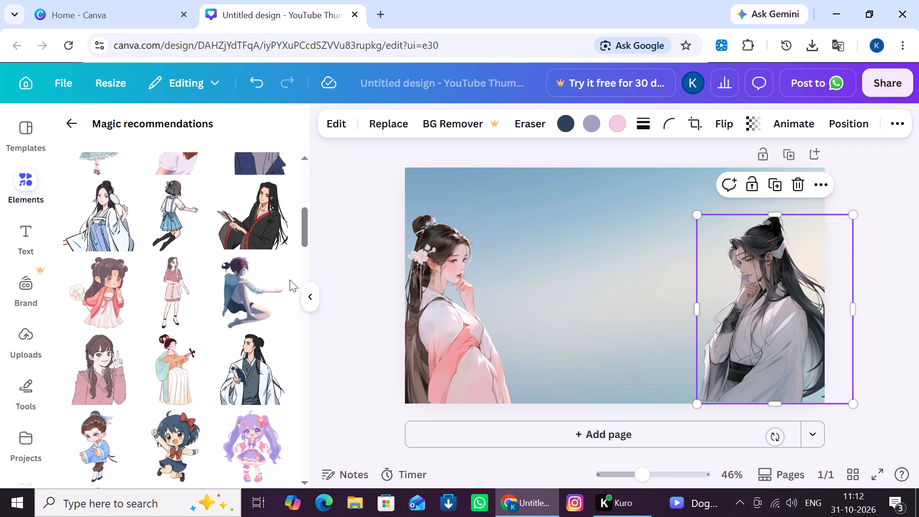
{"action": "scroll", "coordinate": [147, 261], "scroll_direction": "down", "scroll_amount": 7}
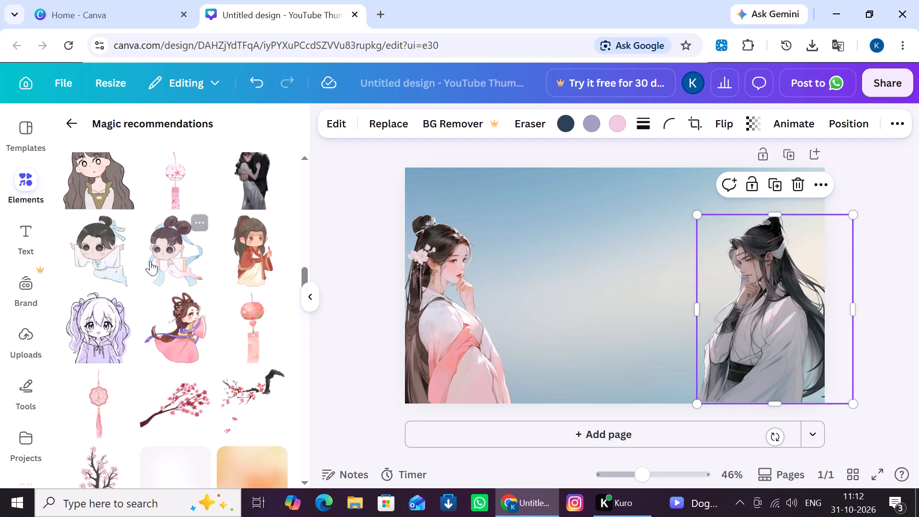
{"action": "scroll", "coordinate": [154, 261], "scroll_direction": "up", "scroll_amount": 1}
{"action": "scroll", "coordinate": [153, 261], "scroll_direction": "down", "scroll_amount": 2}
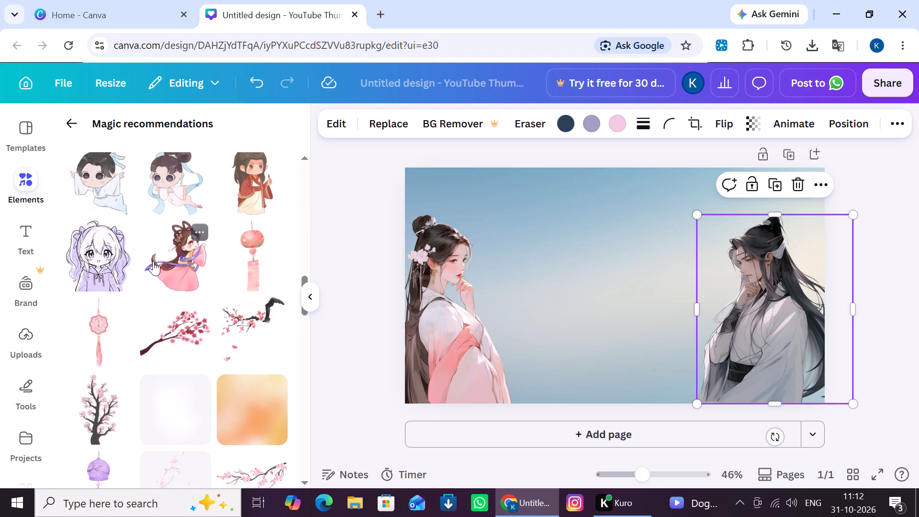
{"action": "scroll", "coordinate": [184, 284], "scroll_direction": "down", "scroll_amount": 1}
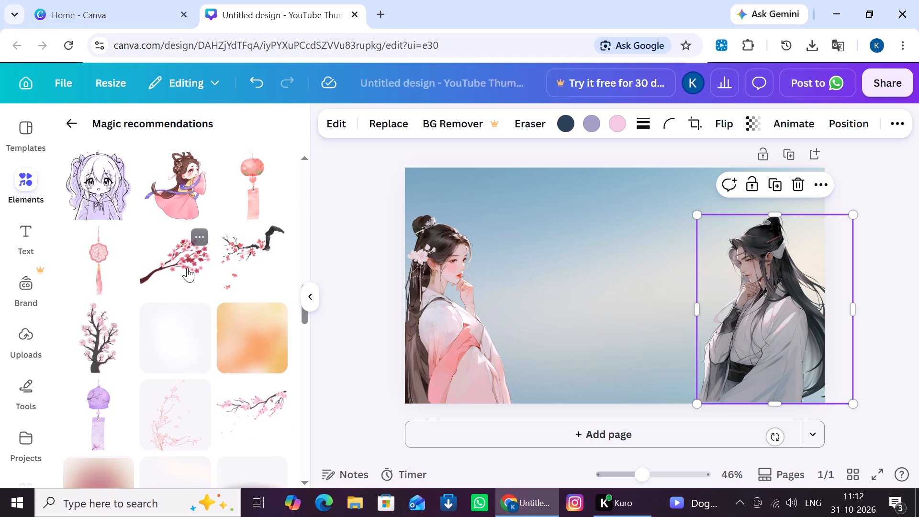
{"action": "left_click", "coordinate": [226, 260]}
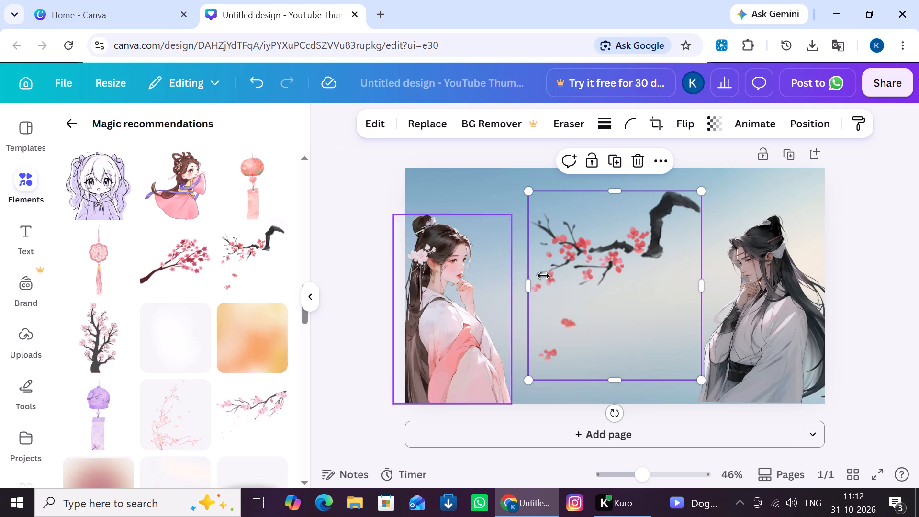
Flip the blossom branch horizontally and place it over the page's upper-left corner, above the pink-robed woman.
{"action": "left_click", "coordinate": [685, 126]}
{"action": "left_click", "coordinate": [668, 164]}
{"action": "left_click_drag", "start_coordinate": [695, 253], "coordinate": [672, 255]}
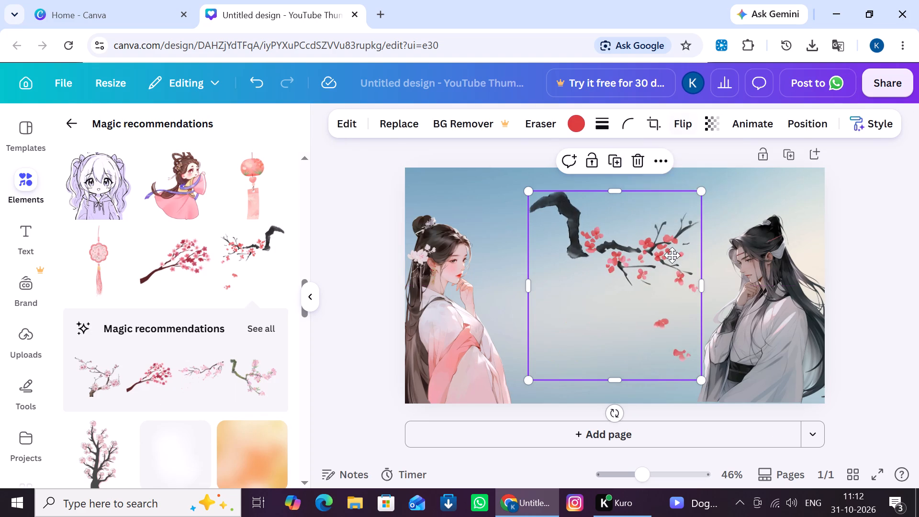
{"action": "left_click_drag", "start_coordinate": [672, 255], "coordinate": [512, 187]}
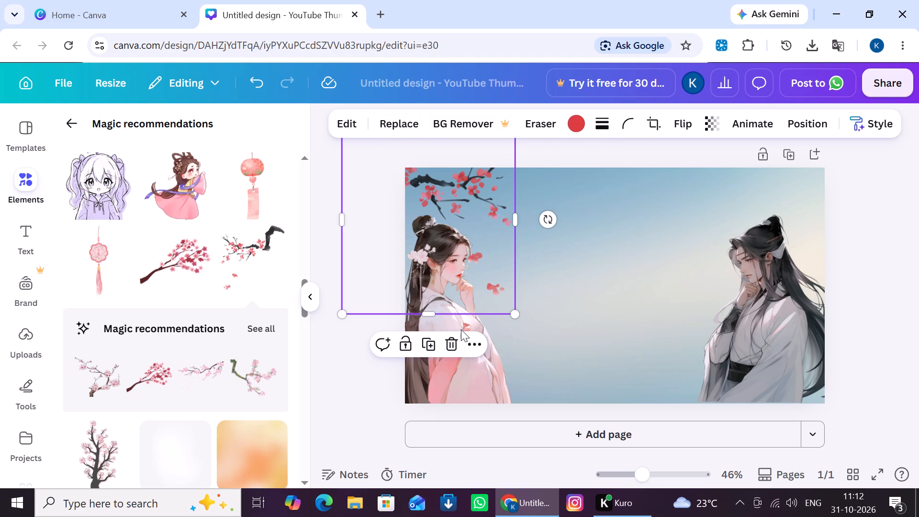
Duplicate the blossom branch above the pink-robed woman.
{"action": "left_click", "coordinate": [479, 340]}
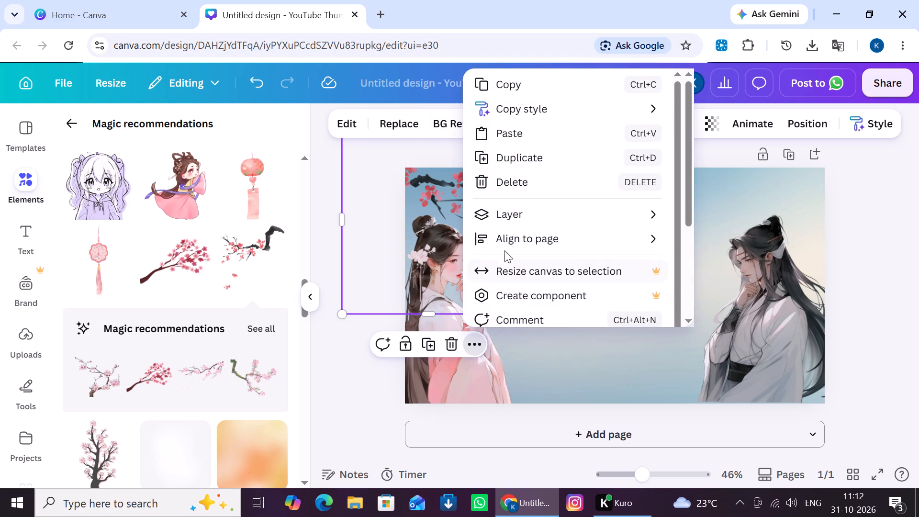
{"action": "left_click", "coordinate": [524, 157]}
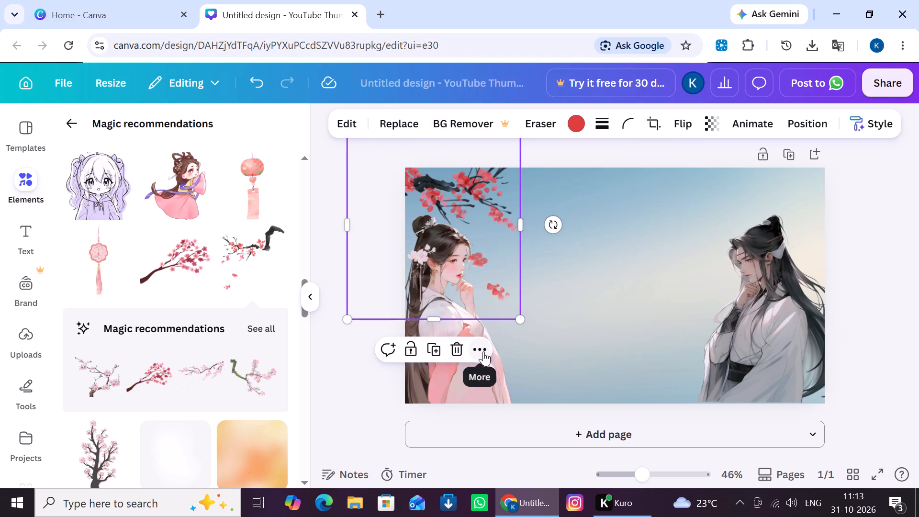
Send the duplicated blossom branch backward in the layer order.
{"action": "left_click", "coordinate": [483, 351]}
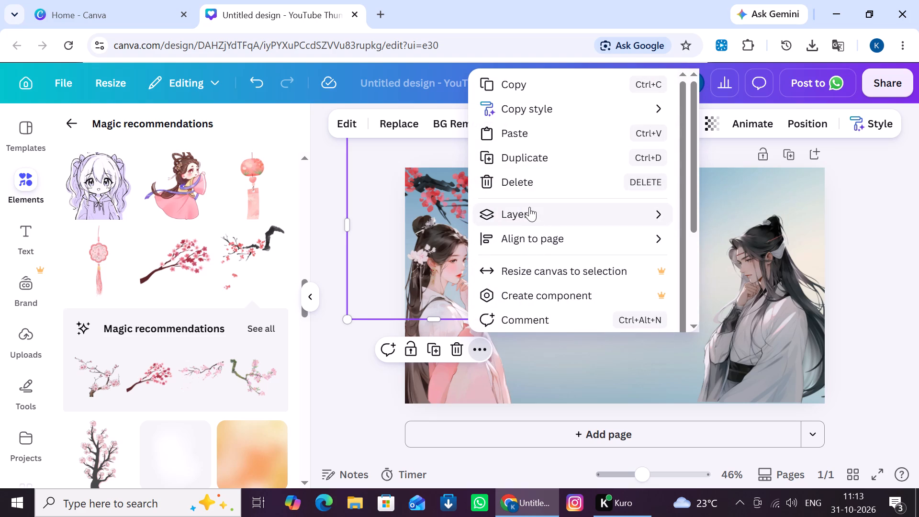
{"action": "left_click", "coordinate": [693, 263]}
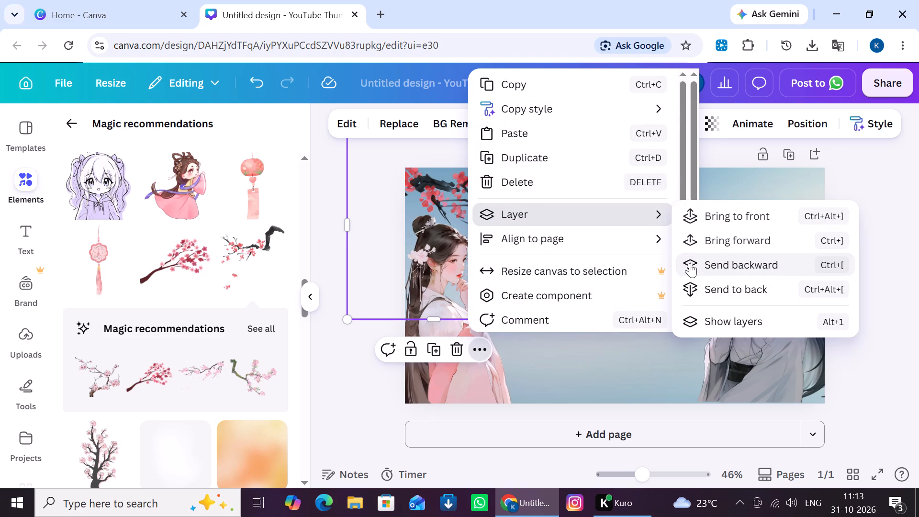
{"action": "left_click", "coordinate": [533, 214]}
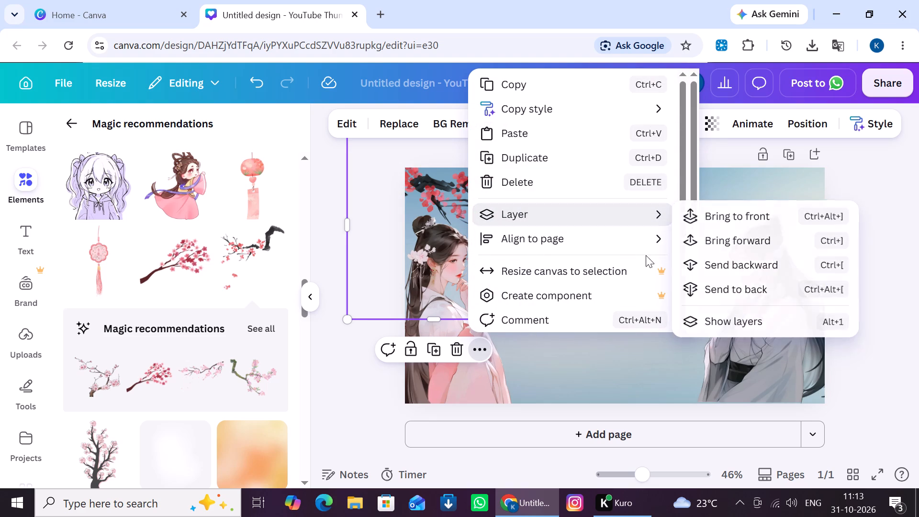
{"action": "left_click", "coordinate": [640, 353]}
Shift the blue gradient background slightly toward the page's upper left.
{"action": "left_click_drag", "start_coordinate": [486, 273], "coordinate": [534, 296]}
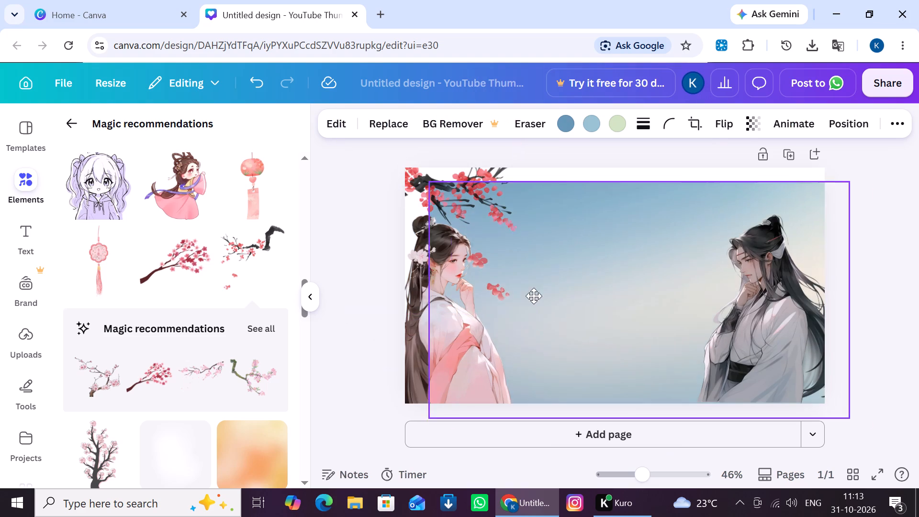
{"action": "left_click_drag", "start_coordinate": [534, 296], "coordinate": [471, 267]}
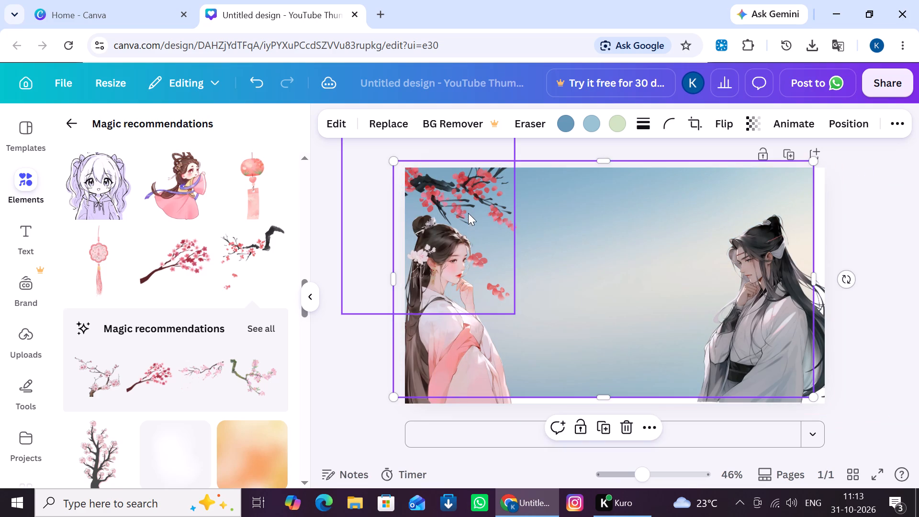
Move the front blossom branch from above the woman across the page so it overlaps the grey-robed man's head.
{"action": "left_click", "coordinate": [468, 212]}
{"action": "left_click_drag", "start_coordinate": [486, 224], "coordinate": [571, 247]}
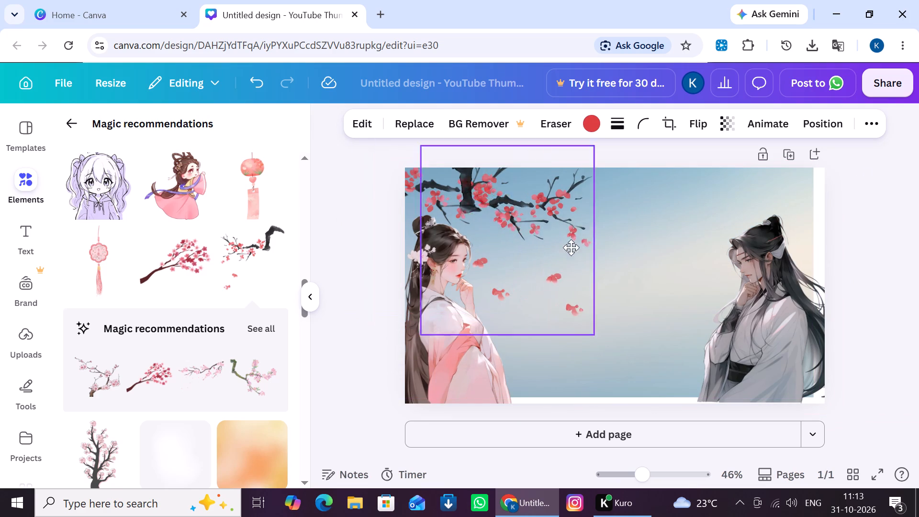
{"action": "left_click_drag", "start_coordinate": [571, 247], "coordinate": [745, 283]}
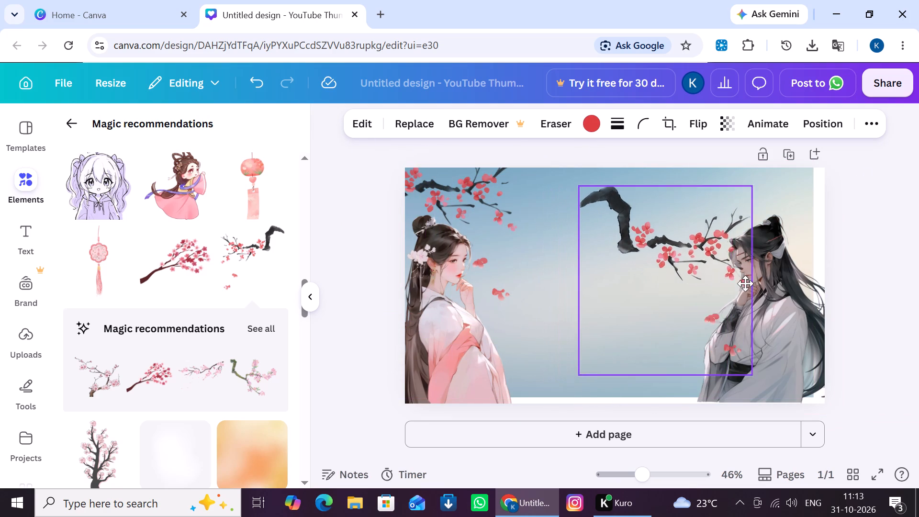
{"action": "left_click_drag", "start_coordinate": [745, 283], "coordinate": [755, 283]}
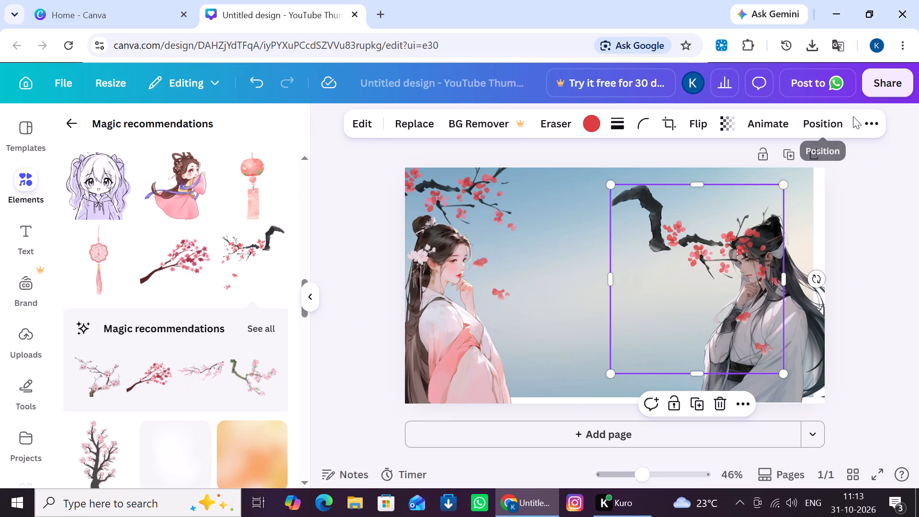
Send the moved blossom branch backward so it sits behind the grey-robed man.
{"action": "left_click", "coordinate": [867, 128]}
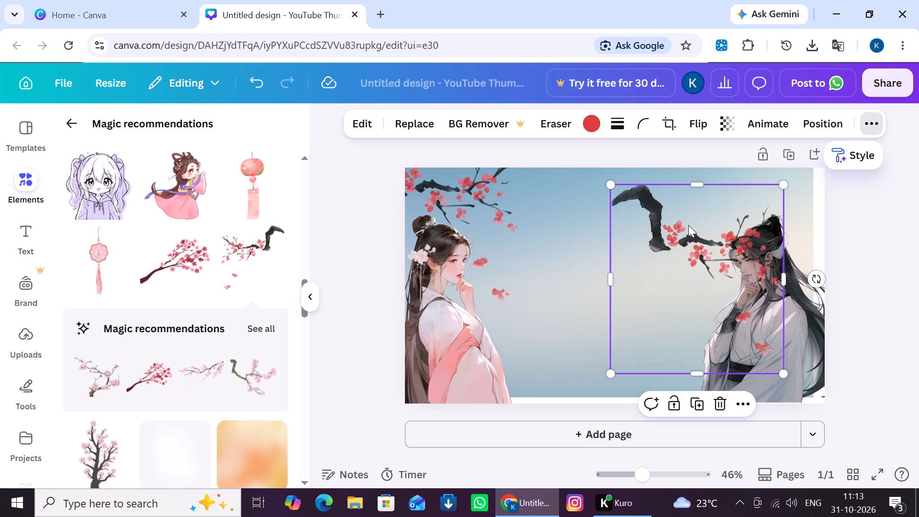
{"action": "right_click", "coordinate": [723, 263]}
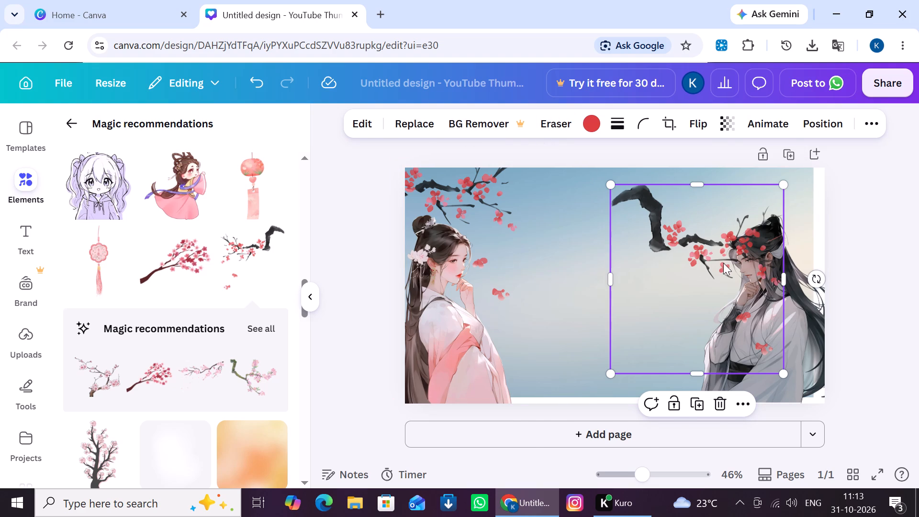
{"action": "left_click", "coordinate": [598, 220]}
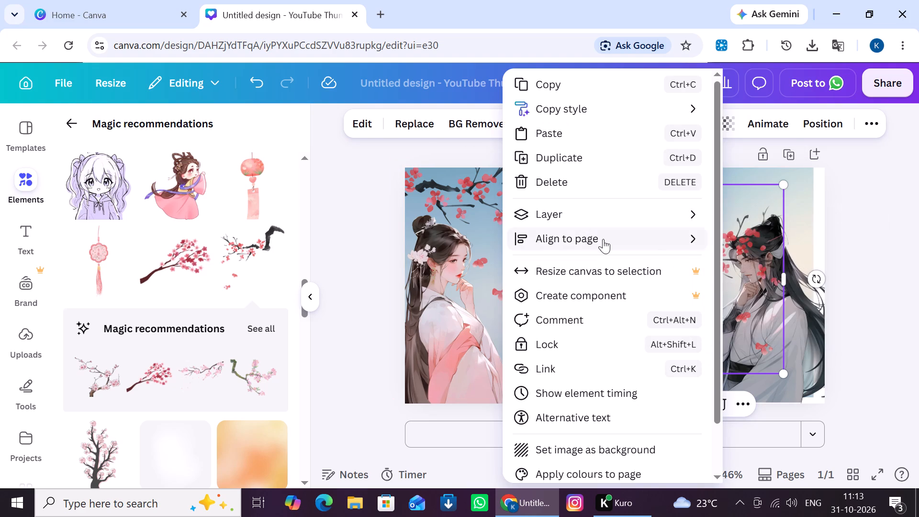
{"action": "left_click", "coordinate": [770, 267]}
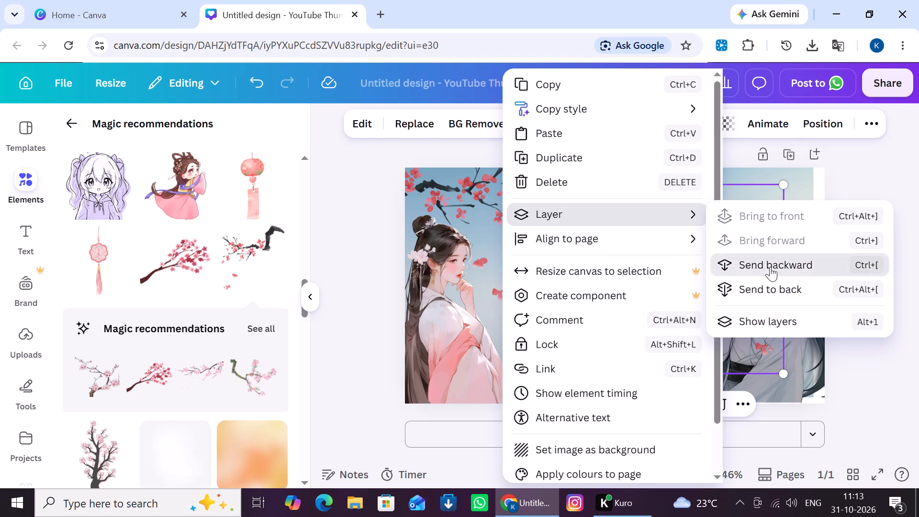
{"action": "left_click", "coordinate": [486, 293]}
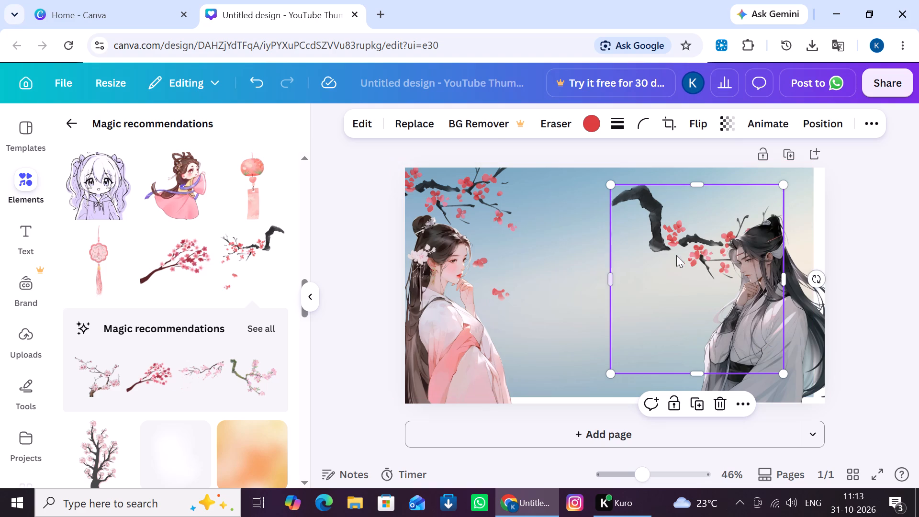
Flip that branch horizontally and place it over the page's upper-right corner, above the grey-robed man.
{"action": "left_click", "coordinate": [701, 129]}
{"action": "left_click", "coordinate": [718, 159]}
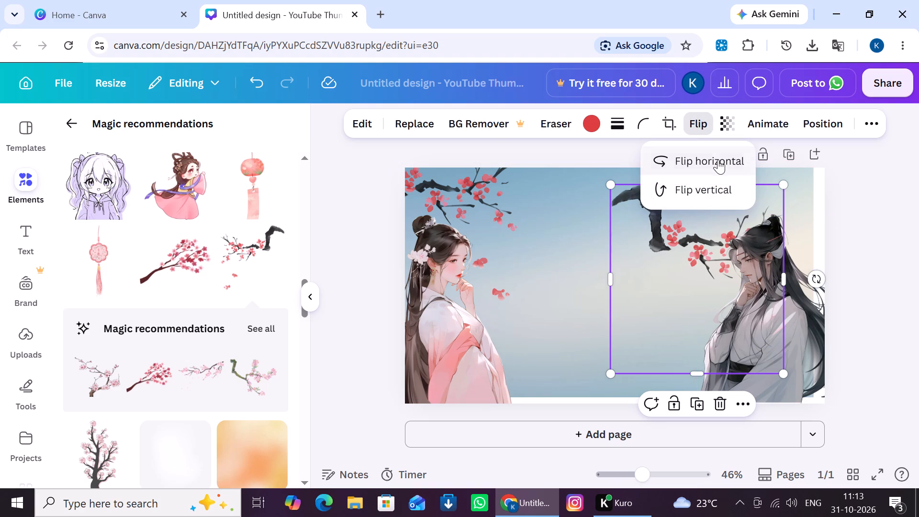
{"action": "left_click_drag", "start_coordinate": [724, 261], "coordinate": [762, 227]}
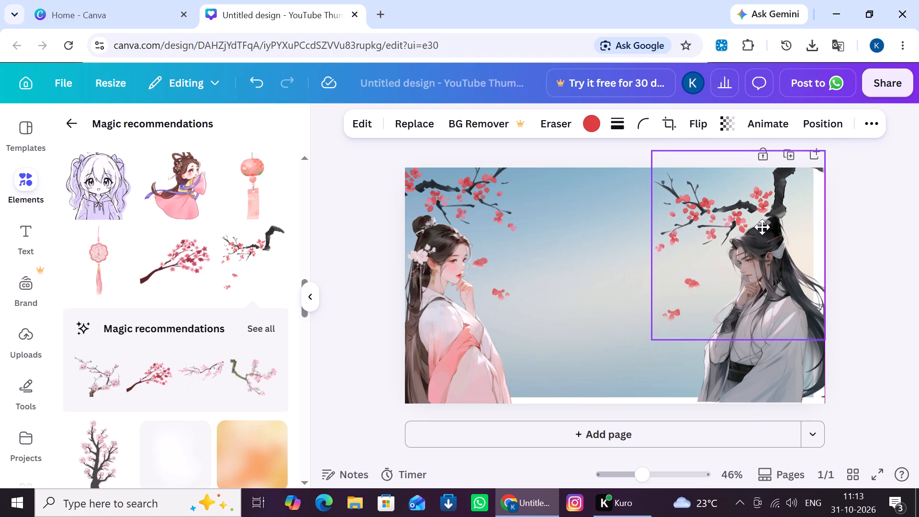
{"action": "left_click_drag", "start_coordinate": [762, 227], "coordinate": [795, 199]}
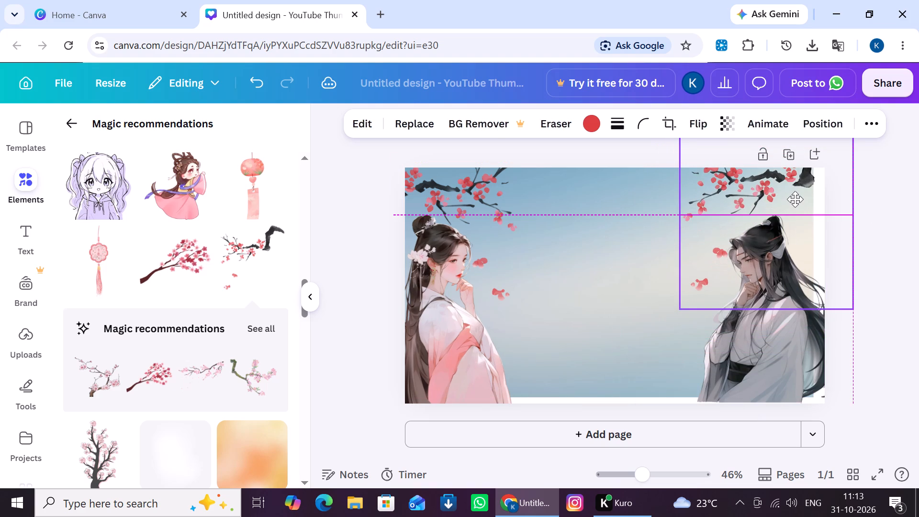
{"action": "left_click_drag", "start_coordinate": [795, 199], "coordinate": [799, 198]}
Reposition and enlarge the blue gradient background so it covers the whole page, and deselect it.
{"action": "left_click", "coordinate": [592, 260]}
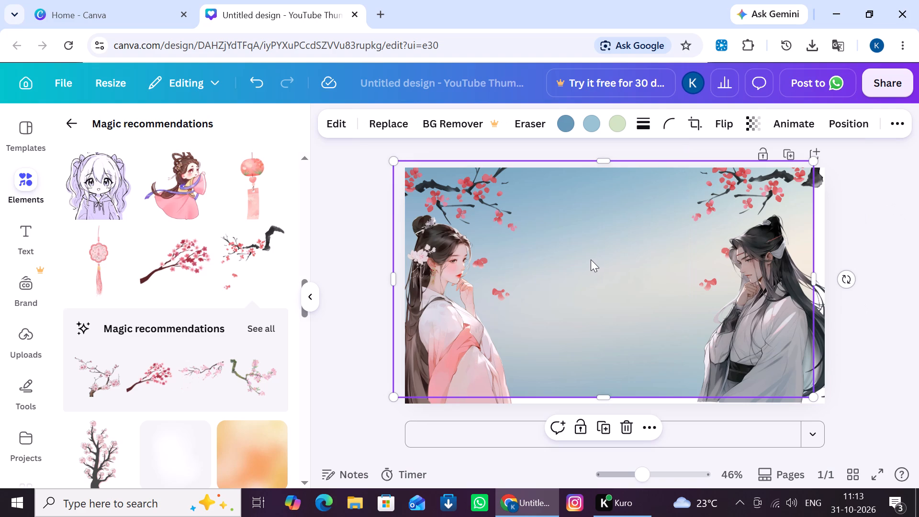
{"action": "left_click_drag", "start_coordinate": [628, 352], "coordinate": [631, 360]}
{"action": "left_click_drag", "start_coordinate": [817, 406], "coordinate": [840, 416]}
{"action": "left_click", "coordinate": [331, 363]}
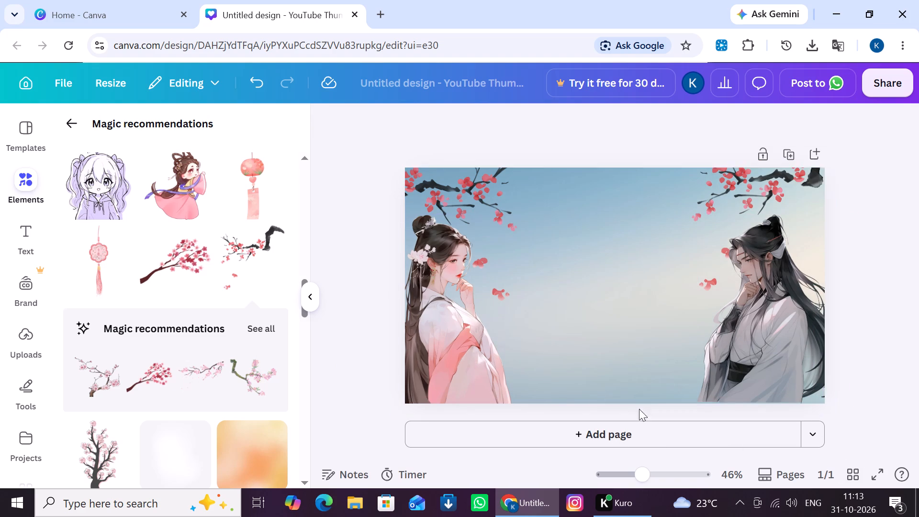
Browse the recommended graphics for further decorations that suit the blossom-themed couple scene.
{"action": "scroll", "coordinate": [79, 311], "scroll_direction": "down", "scroll_amount": 3}
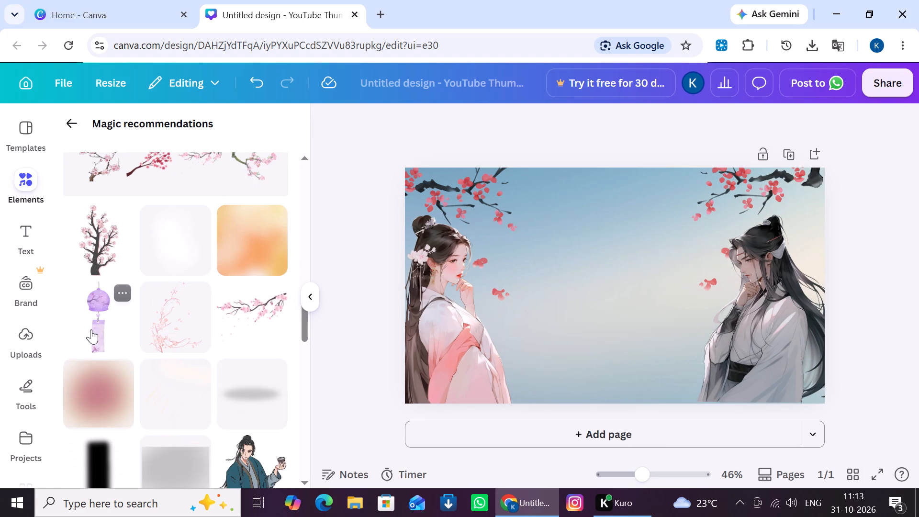
{"action": "scroll", "coordinate": [105, 337], "scroll_direction": "down", "scroll_amount": 4}
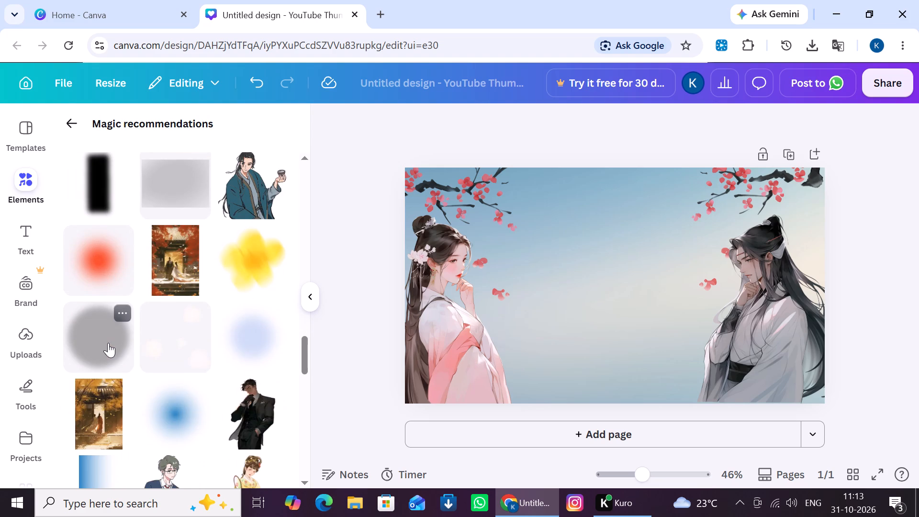
{"action": "scroll", "coordinate": [108, 343], "scroll_direction": "down", "scroll_amount": 1}
{"action": "scroll", "coordinate": [218, 324], "scroll_direction": "down", "scroll_amount": 3}
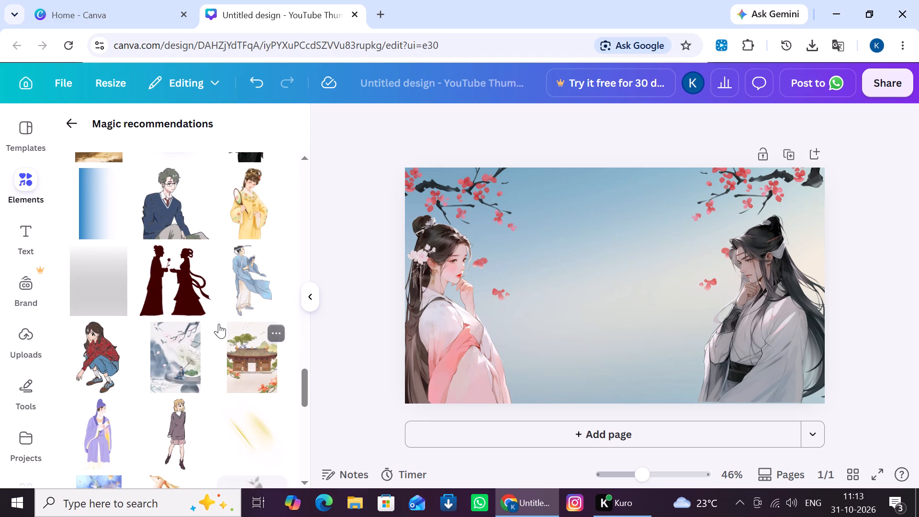
{"action": "scroll", "coordinate": [219, 324], "scroll_direction": "down", "scroll_amount": 4}
{"action": "scroll", "coordinate": [219, 323], "scroll_direction": "up", "scroll_amount": 6}
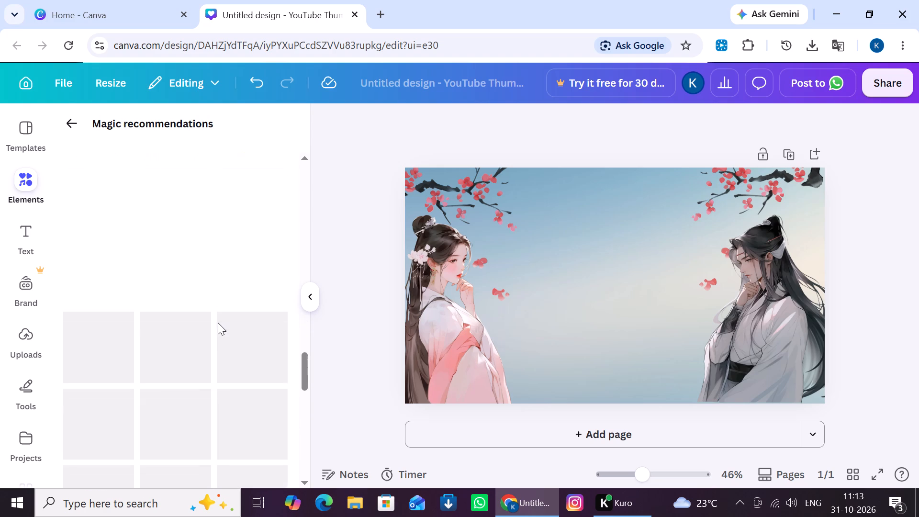
{"action": "scroll", "coordinate": [218, 323], "scroll_direction": "up", "scroll_amount": 9}
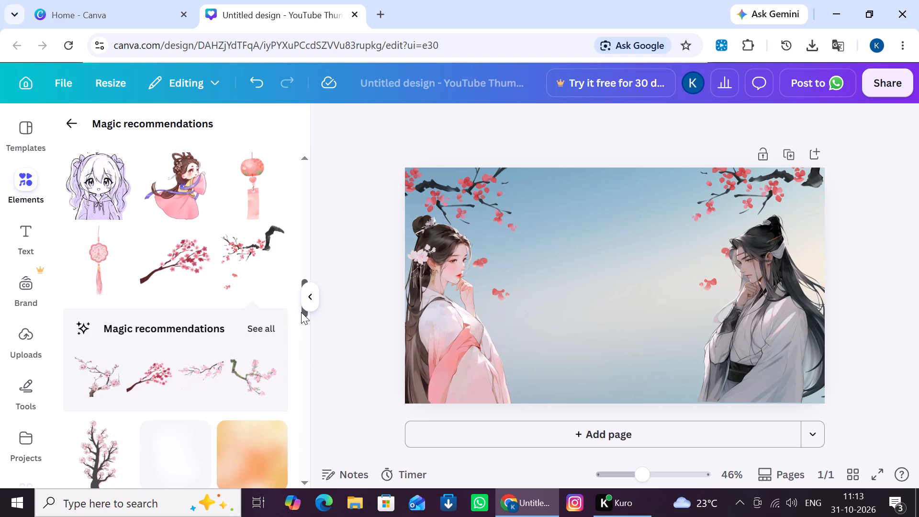
{"action": "left_click_drag", "start_coordinate": [301, 315], "coordinate": [319, 164]}
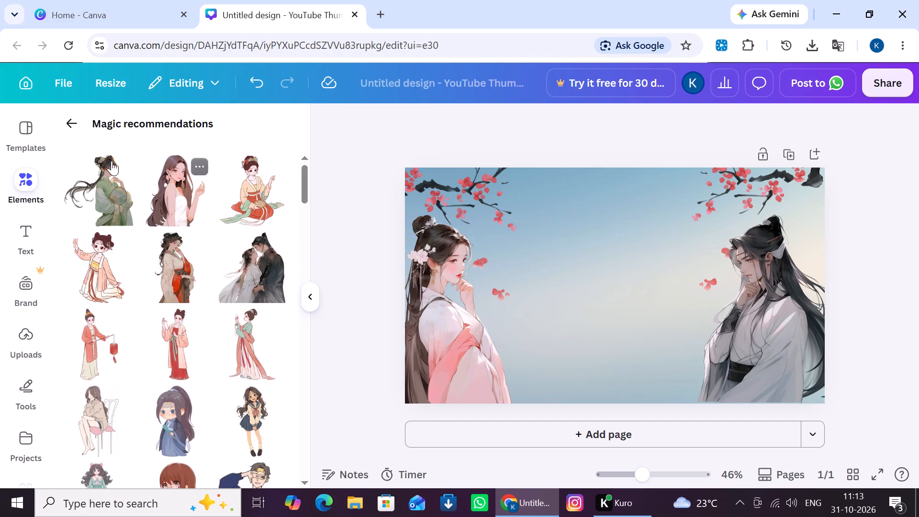
{"action": "left_click", "coordinate": [77, 131]}
{"action": "scroll", "coordinate": [154, 325], "scroll_direction": "up", "scroll_amount": 2}
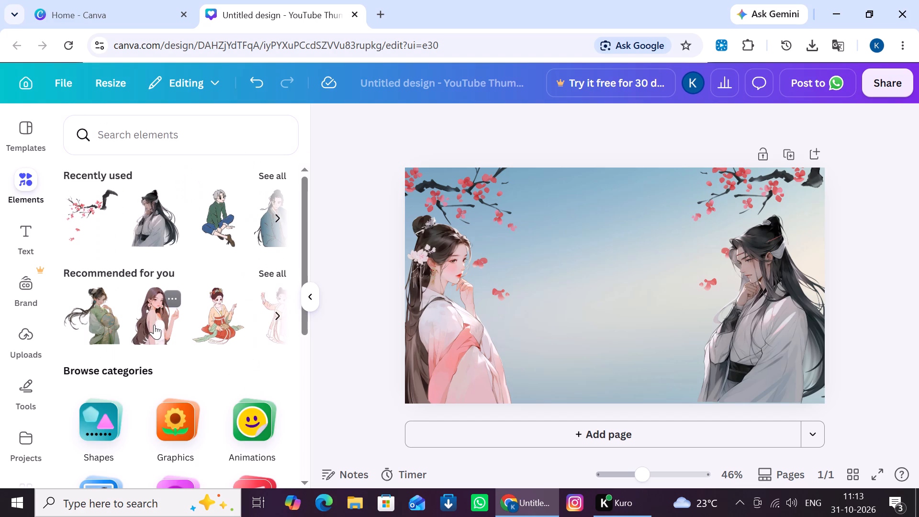
Find the graphic of scattered pink blossoms among the recommended elements and add it to the page.
{"action": "left_click", "coordinate": [276, 268]}
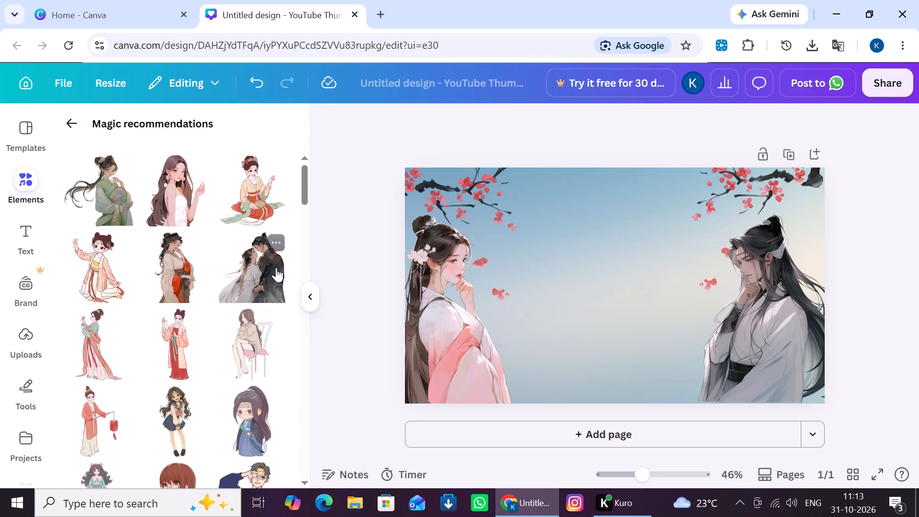
{"action": "scroll", "coordinate": [216, 319], "scroll_direction": "down", "scroll_amount": 3}
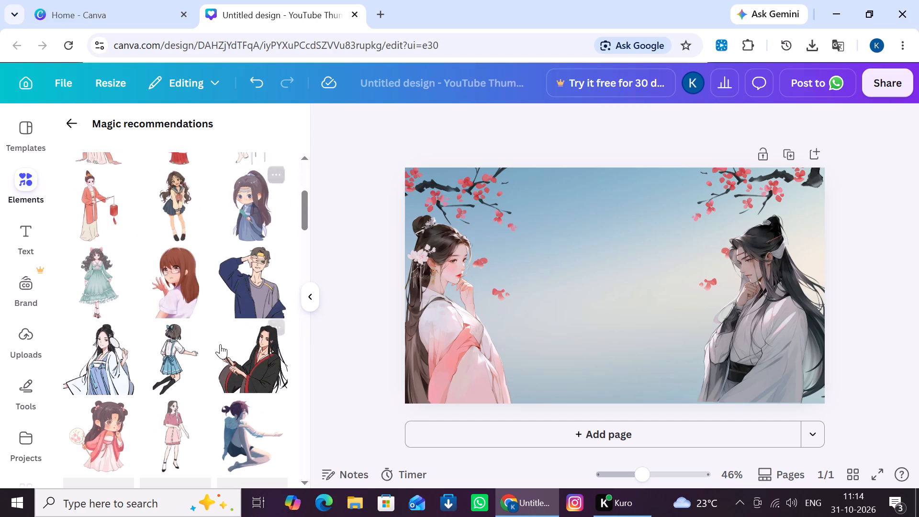
{"action": "scroll", "coordinate": [221, 345], "scroll_direction": "down", "scroll_amount": 3}
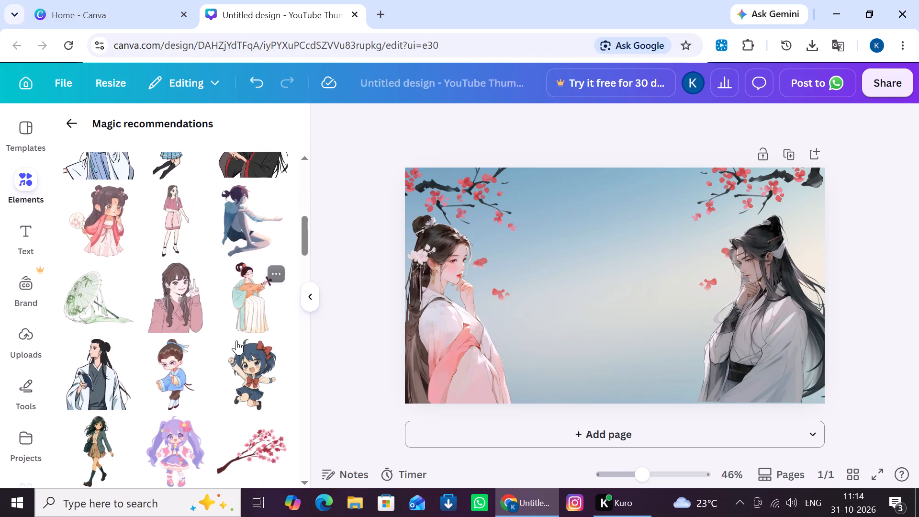
{"action": "scroll", "coordinate": [236, 340], "scroll_direction": "down", "scroll_amount": 6}
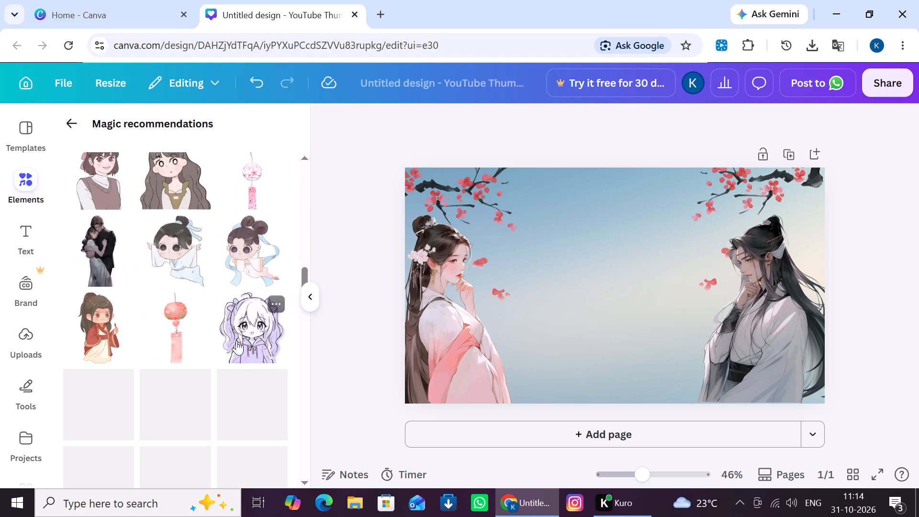
{"action": "scroll", "coordinate": [236, 340], "scroll_direction": "down", "scroll_amount": 6}
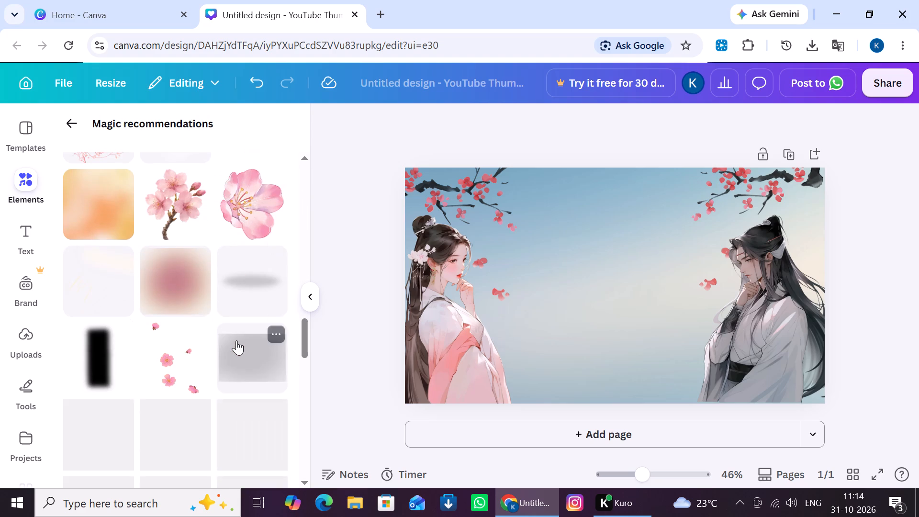
{"action": "scroll", "coordinate": [236, 340], "scroll_direction": "down", "scroll_amount": 1}
{"action": "left_click", "coordinate": [184, 308]}
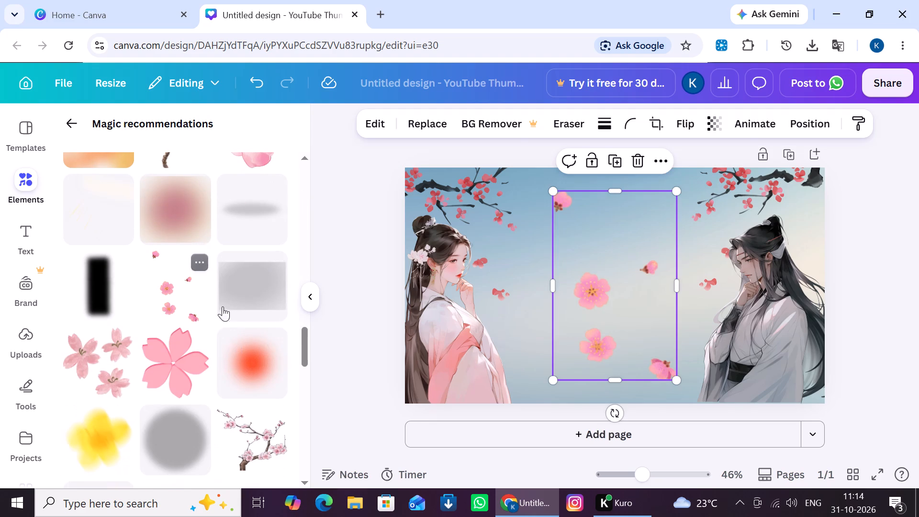
Shrink the scattered pink blossoms and position them over the woman's hair as a floral ornament.
{"action": "left_click_drag", "start_coordinate": [658, 323], "coordinate": [532, 321]}
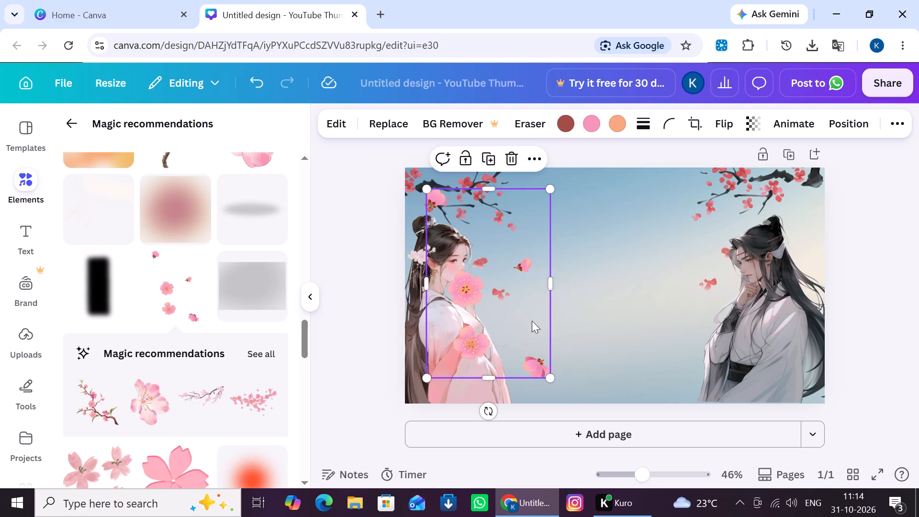
{"action": "left_click_drag", "start_coordinate": [551, 378], "coordinate": [385, 331]}
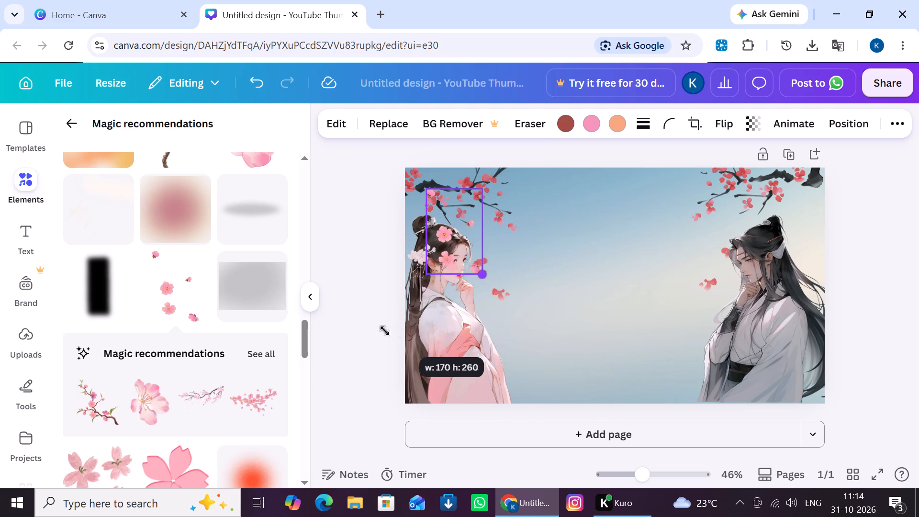
{"action": "left_click_drag", "start_coordinate": [385, 331], "coordinate": [353, 330]}
{"action": "left_click", "coordinate": [581, 282]}
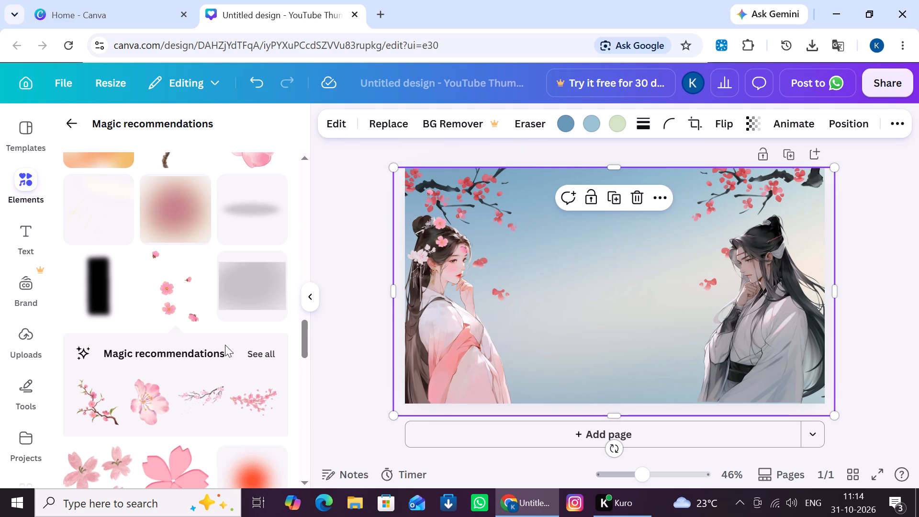
{"action": "left_click_drag", "start_coordinate": [432, 238], "coordinate": [441, 235]}
{"action": "left_click", "coordinate": [549, 268]}
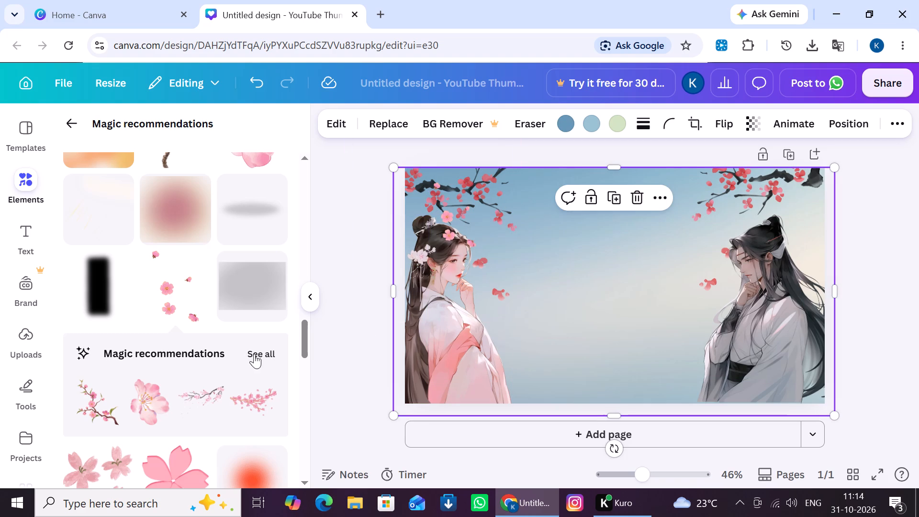
Add the full pink cherry blossom tree from the recommended graphics and place it over the woman.
{"action": "scroll", "coordinate": [262, 377], "scroll_direction": "down", "scroll_amount": 3}
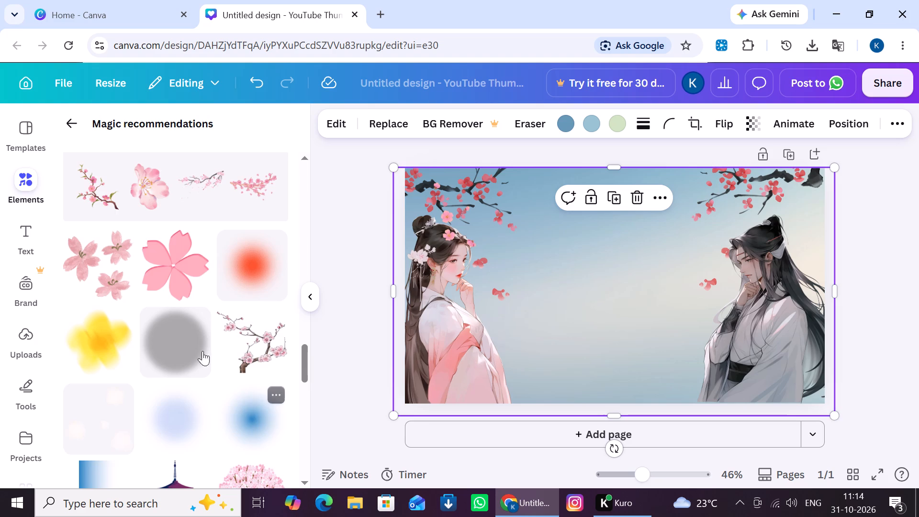
{"action": "scroll", "coordinate": [186, 324], "scroll_direction": "down", "scroll_amount": 3}
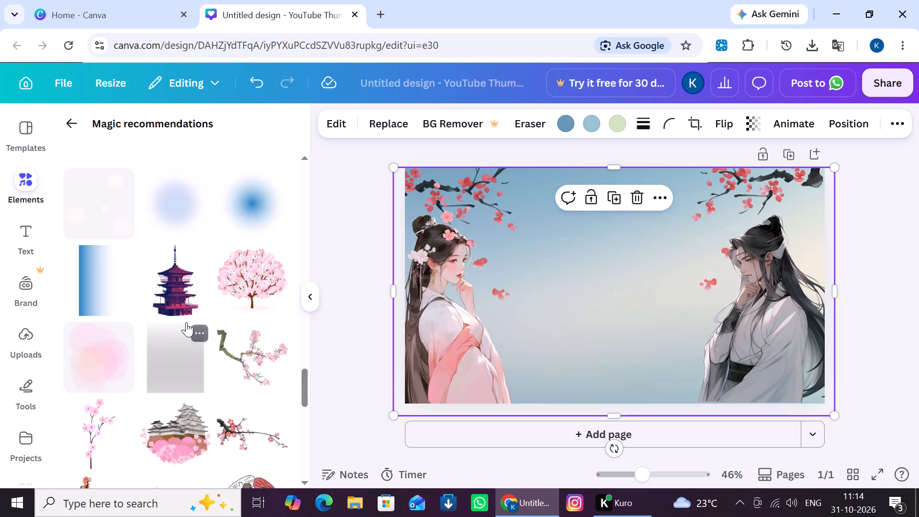
{"action": "left_click_drag", "start_coordinate": [261, 289], "coordinate": [442, 301]}
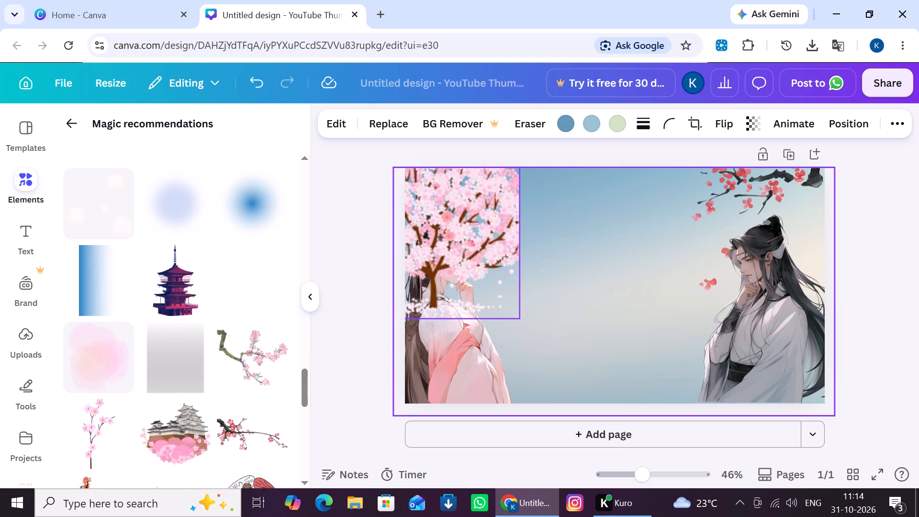
{"action": "left_click_drag", "start_coordinate": [442, 301], "coordinate": [236, 302]}
{"action": "left_click", "coordinate": [244, 297]}
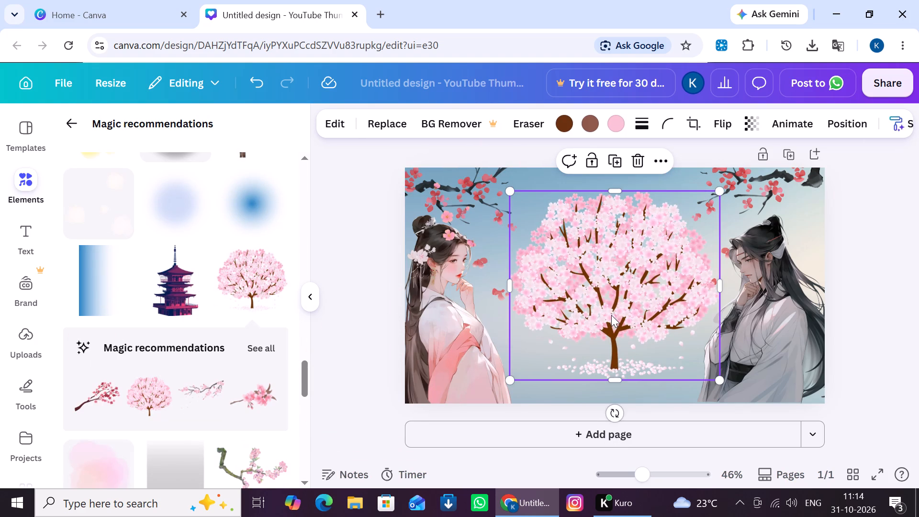
{"action": "left_click_drag", "start_coordinate": [611, 315], "coordinate": [474, 325]}
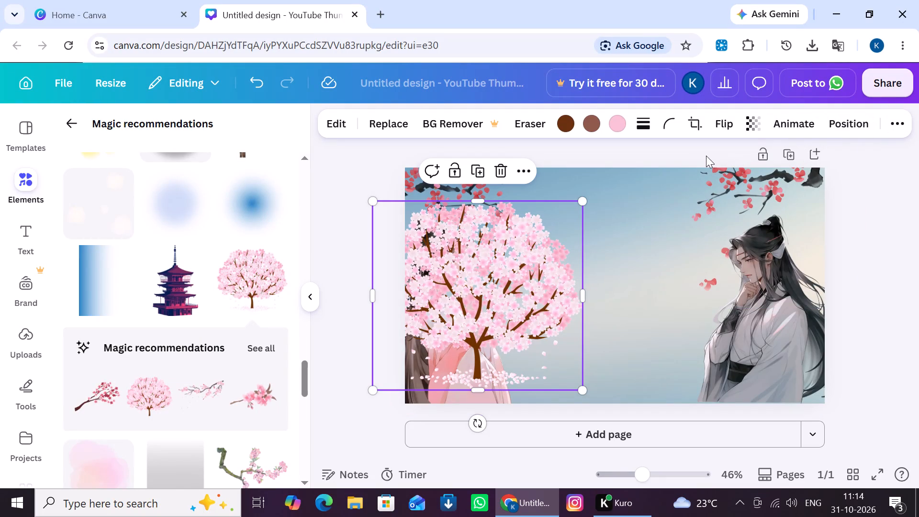
Send the cherry blossom tree backward until it sits behind the woman, and deselect it.
{"action": "right_click", "coordinate": [549, 233]}
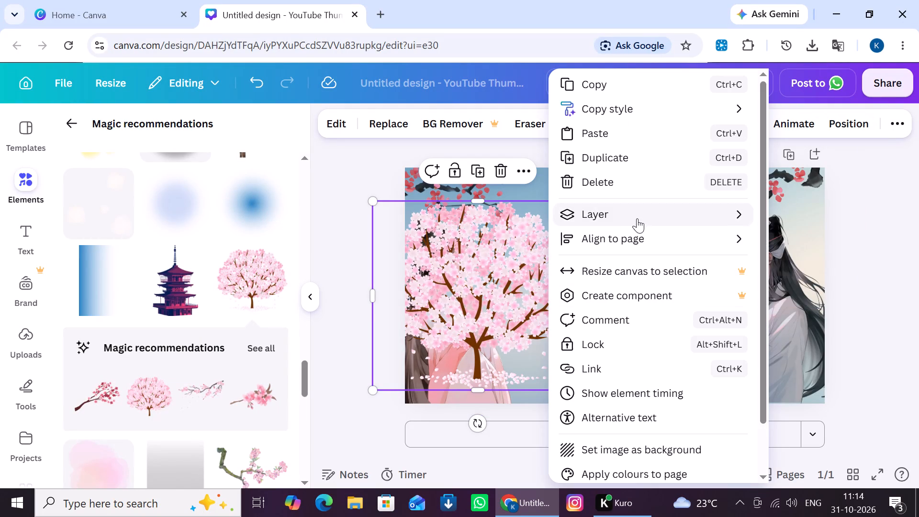
{"action": "left_click", "coordinate": [638, 216]}
{"action": "left_click", "coordinate": [525, 259]}
{"action": "left_click", "coordinate": [525, 259]}
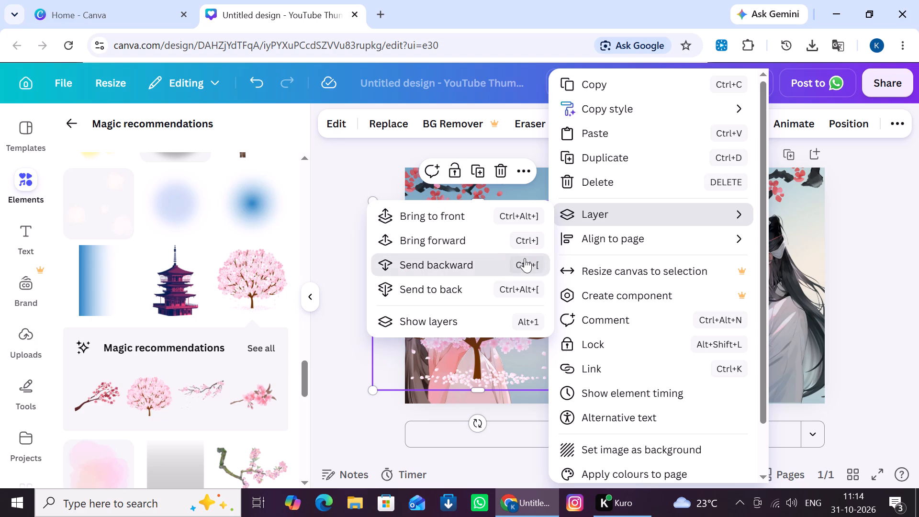
{"action": "left_click", "coordinate": [525, 258]}
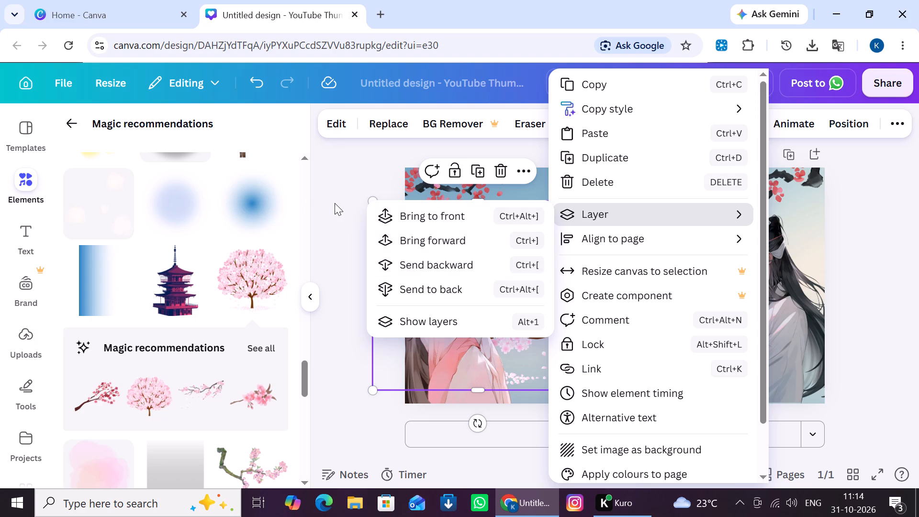
{"action": "left_click", "coordinate": [337, 203]}
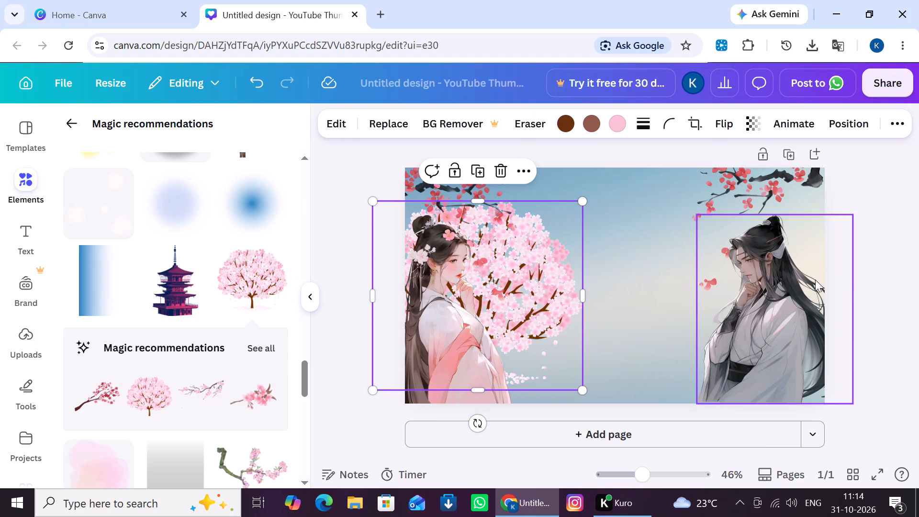
{"action": "left_click", "coordinate": [886, 268]}
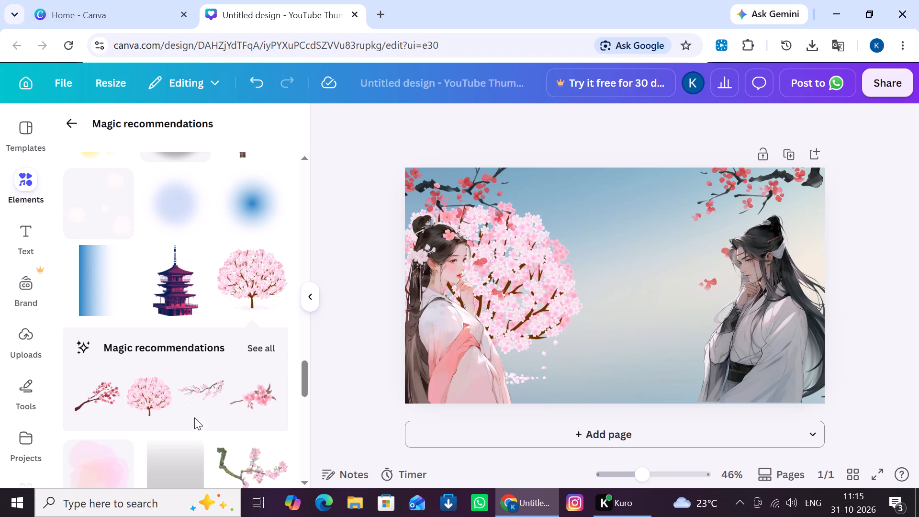
Add the Japanese castle with pink blossoms, enlarge it, and place it at the page's bottom centre between the couple.
{"action": "scroll", "coordinate": [249, 393], "scroll_direction": "down", "scroll_amount": 3}
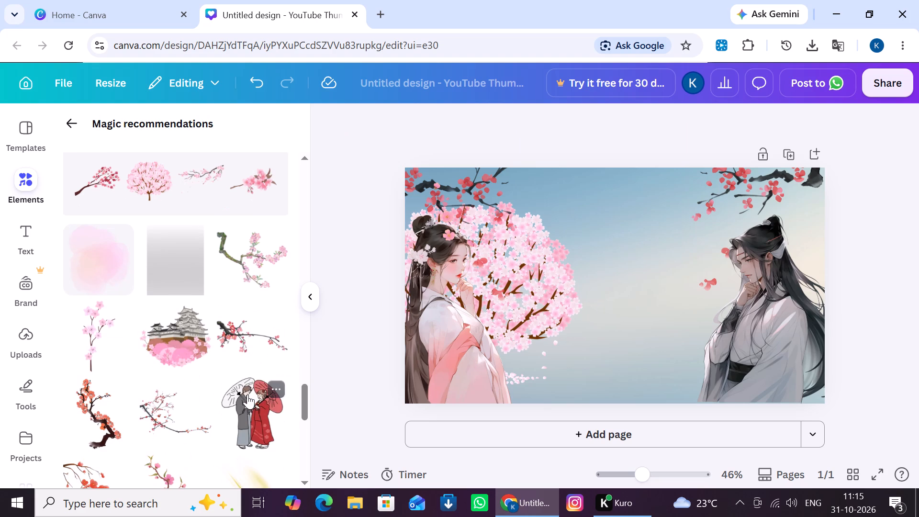
{"action": "left_click", "coordinate": [175, 345]}
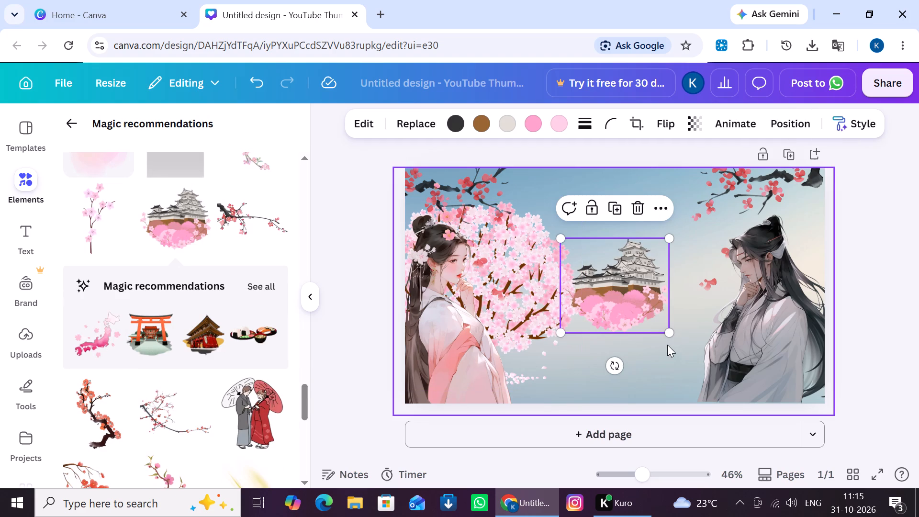
{"action": "left_click_drag", "start_coordinate": [671, 335], "coordinate": [700, 465]}
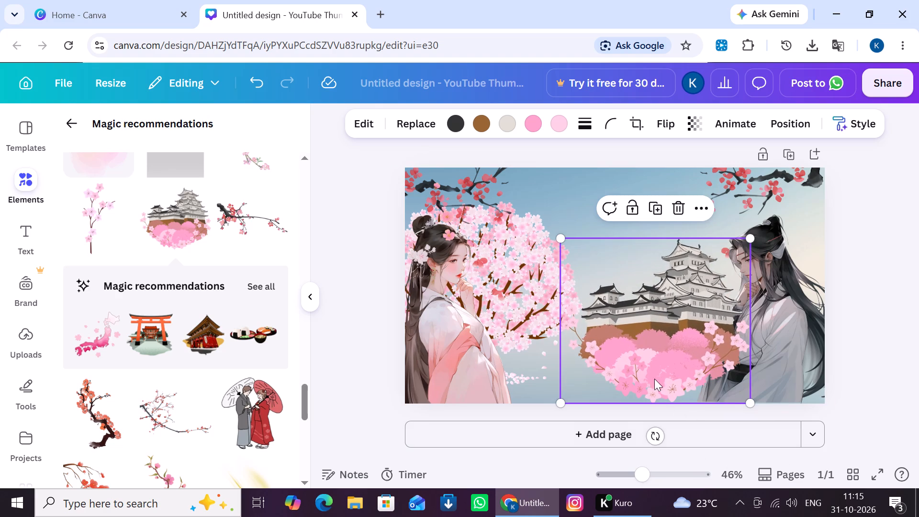
{"action": "left_click_drag", "start_coordinate": [651, 365], "coordinate": [694, 301]}
{"action": "left_click_drag", "start_coordinate": [694, 301], "coordinate": [646, 367]}
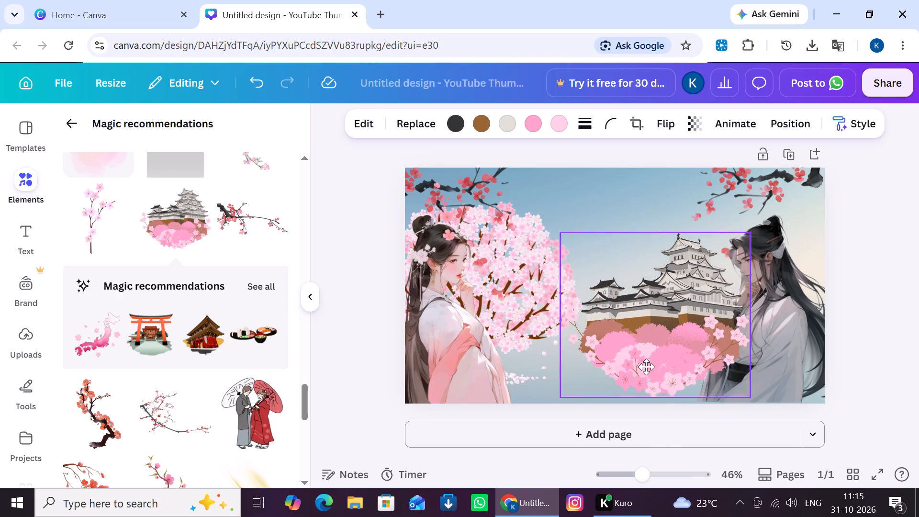
{"action": "left_click_drag", "start_coordinate": [646, 367], "coordinate": [614, 385]}
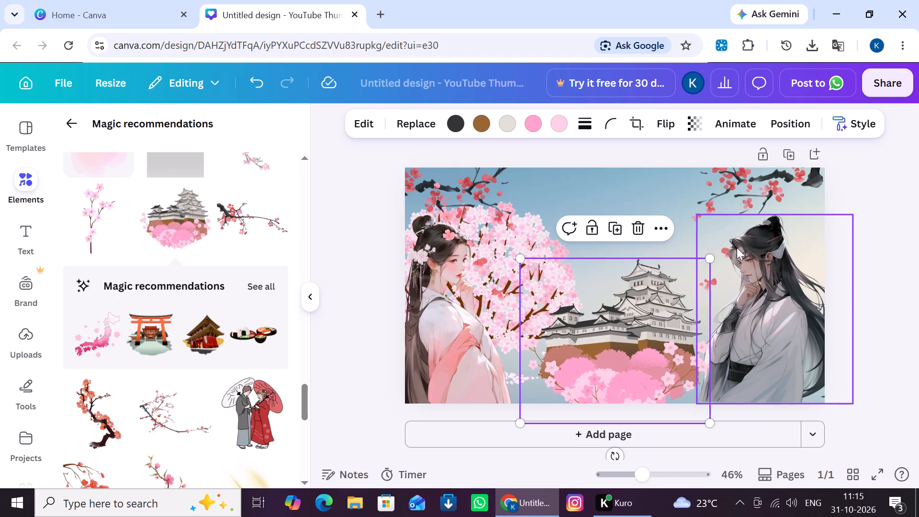
Send the castle backward behind the couple, keeping it one layer above the gradient background.
{"action": "right_click", "coordinate": [554, 320]}
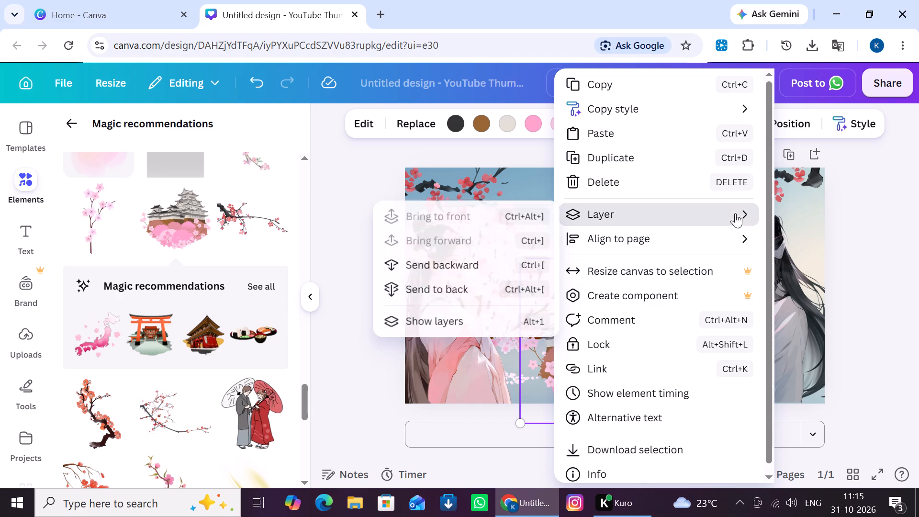
{"action": "left_click", "coordinate": [494, 258]}
{"action": "left_click", "coordinate": [494, 258]}
{"action": "left_click", "coordinate": [494, 258]}
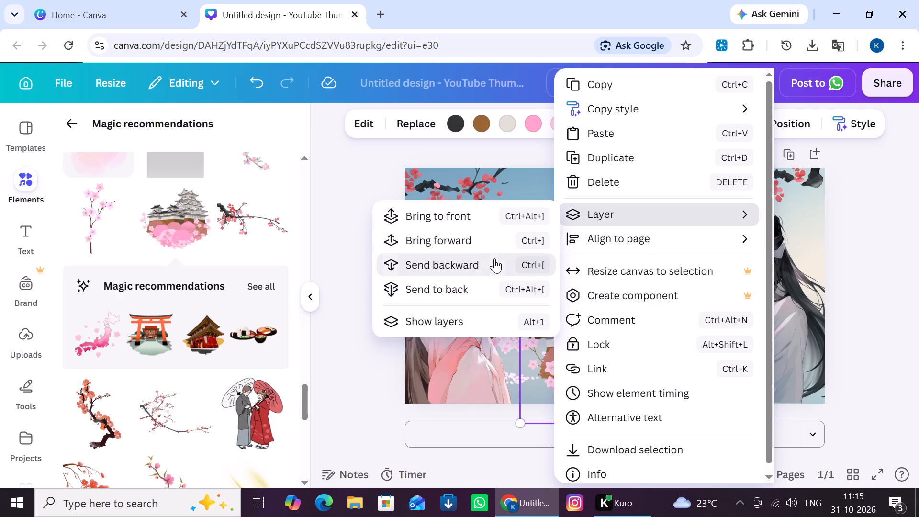
{"action": "left_click", "coordinate": [494, 258]}
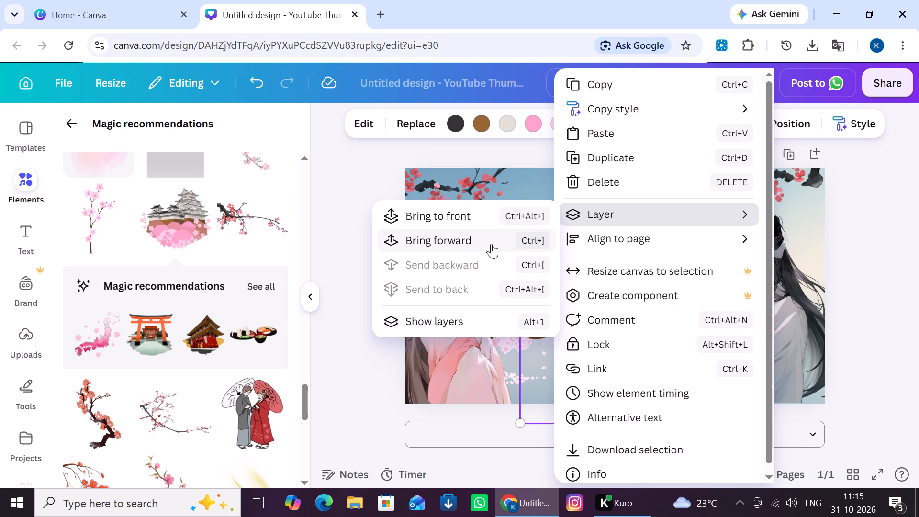
{"action": "left_click", "coordinate": [491, 244]}
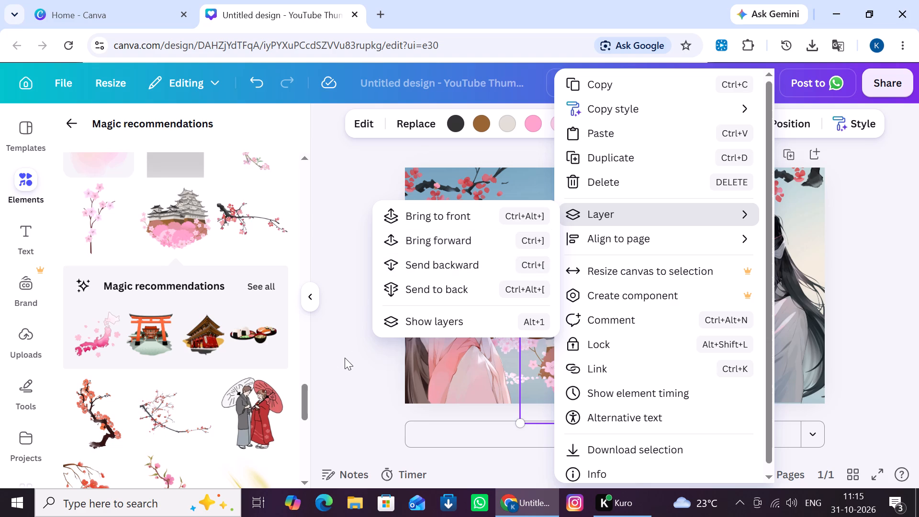
{"action": "left_click", "coordinate": [345, 357]}
Move the castle up behind the man so it extends past the page's right edge, and deselect it.
{"action": "left_click_drag", "start_coordinate": [655, 352], "coordinate": [727, 347]}
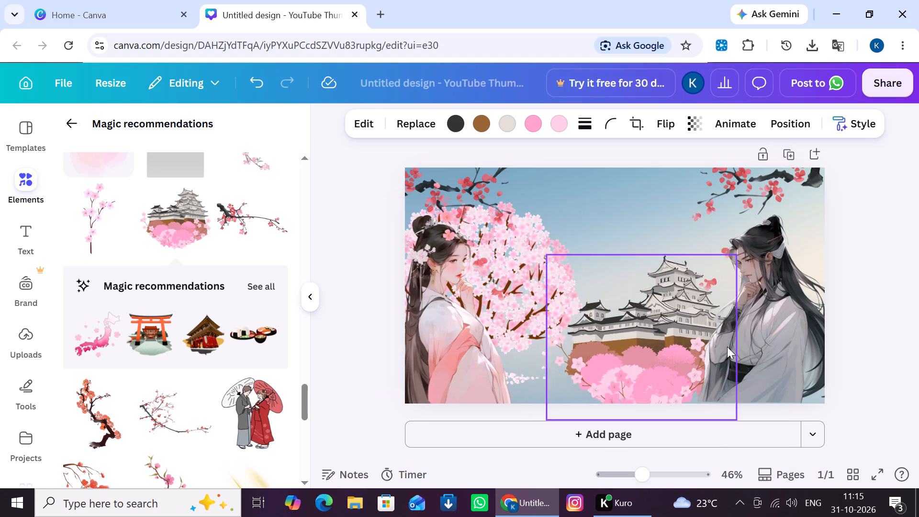
{"action": "left_click_drag", "start_coordinate": [727, 347], "coordinate": [807, 290]}
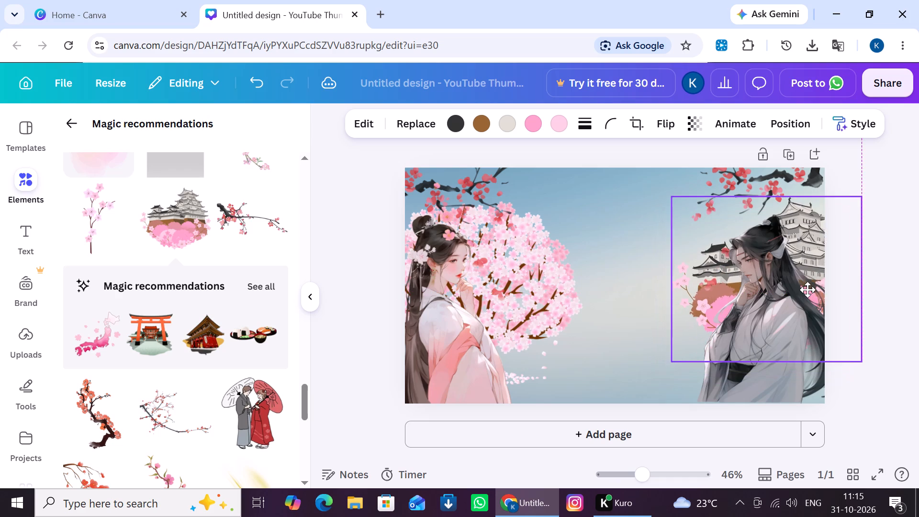
{"action": "left_click_drag", "start_coordinate": [807, 290], "coordinate": [824, 283]}
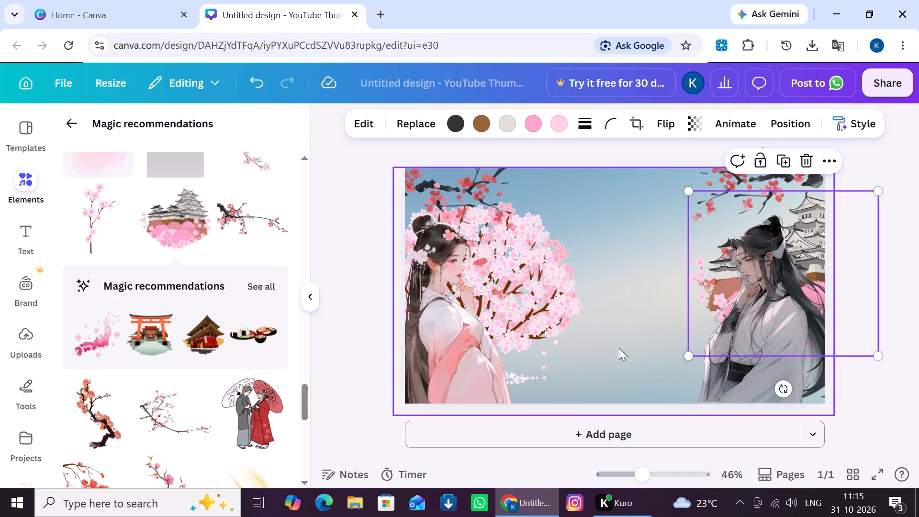
{"action": "left_click", "coordinate": [602, 351]}
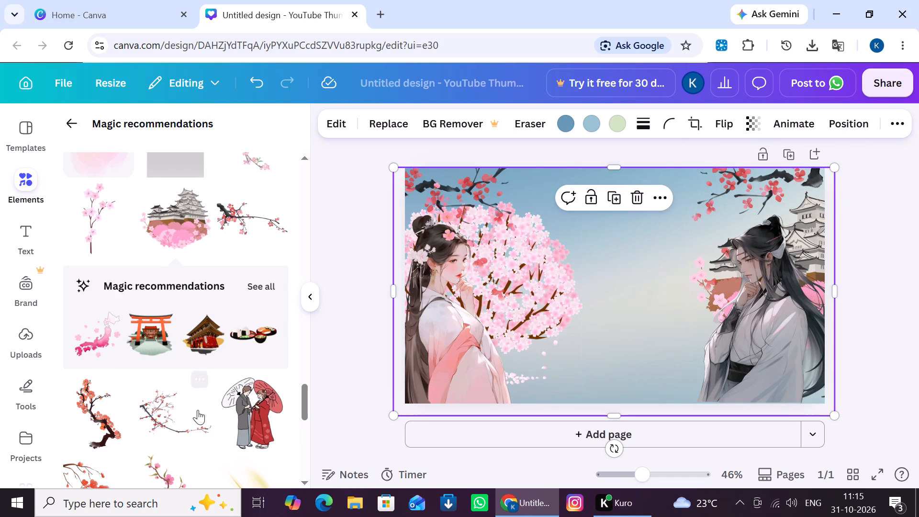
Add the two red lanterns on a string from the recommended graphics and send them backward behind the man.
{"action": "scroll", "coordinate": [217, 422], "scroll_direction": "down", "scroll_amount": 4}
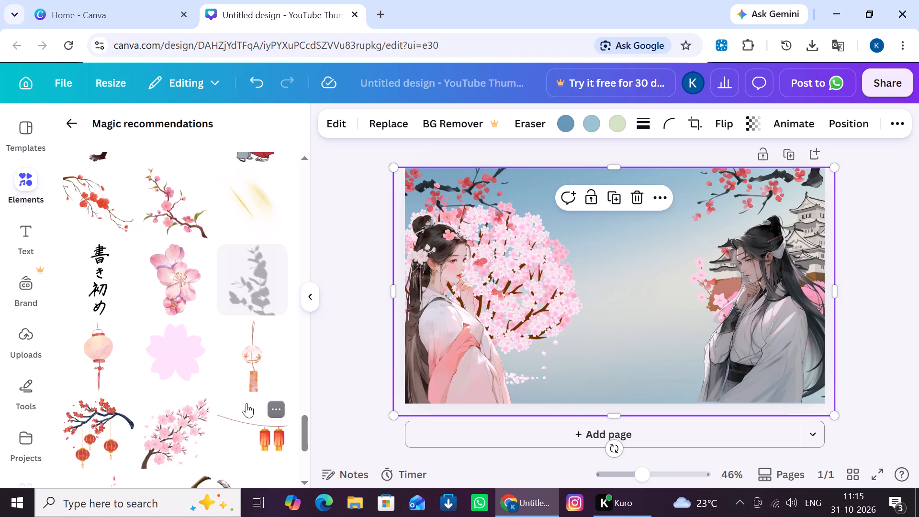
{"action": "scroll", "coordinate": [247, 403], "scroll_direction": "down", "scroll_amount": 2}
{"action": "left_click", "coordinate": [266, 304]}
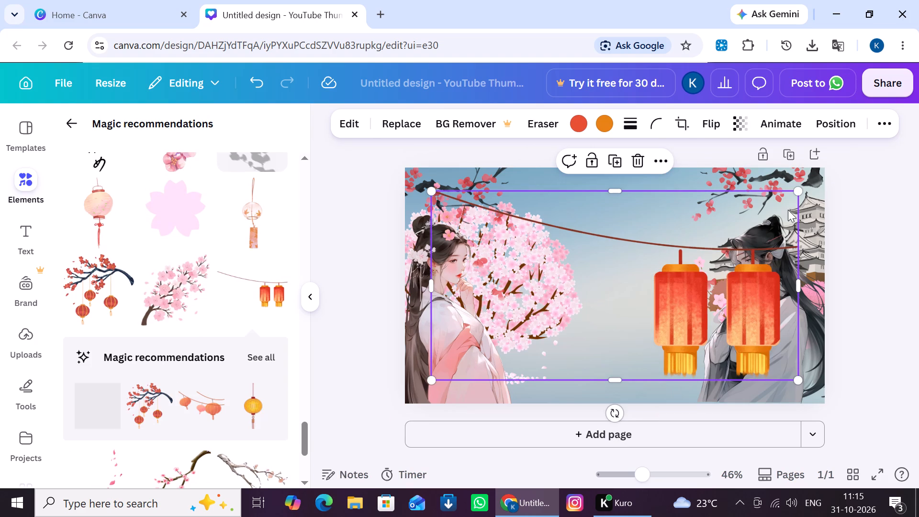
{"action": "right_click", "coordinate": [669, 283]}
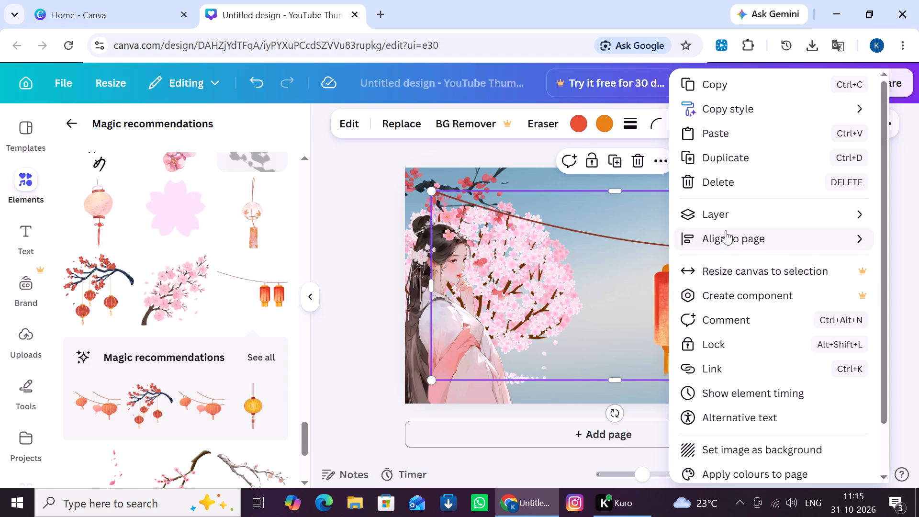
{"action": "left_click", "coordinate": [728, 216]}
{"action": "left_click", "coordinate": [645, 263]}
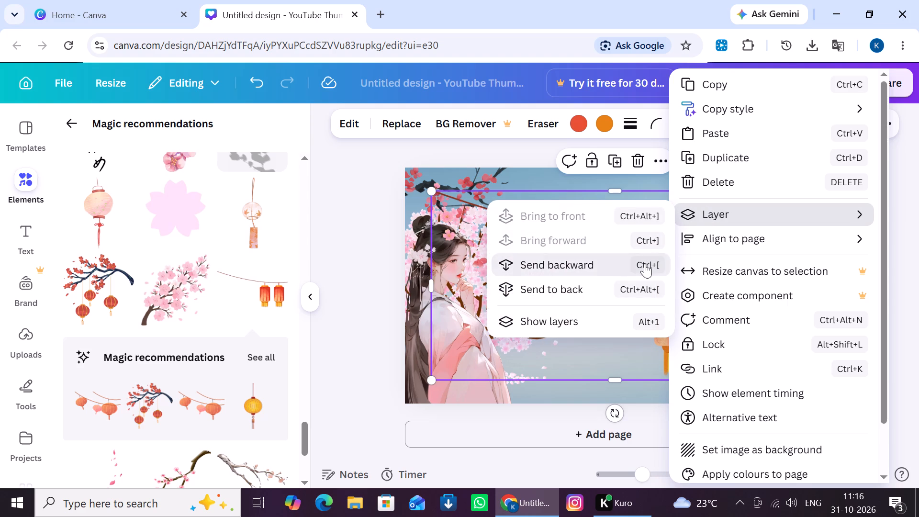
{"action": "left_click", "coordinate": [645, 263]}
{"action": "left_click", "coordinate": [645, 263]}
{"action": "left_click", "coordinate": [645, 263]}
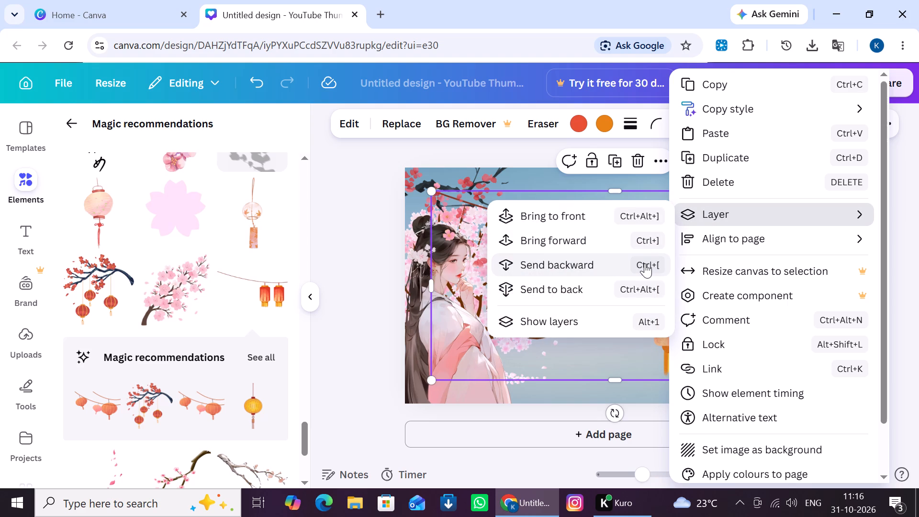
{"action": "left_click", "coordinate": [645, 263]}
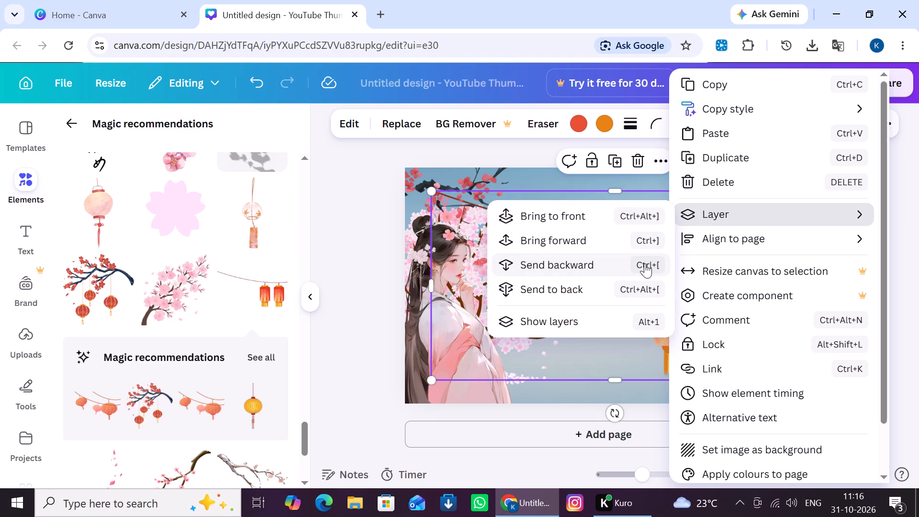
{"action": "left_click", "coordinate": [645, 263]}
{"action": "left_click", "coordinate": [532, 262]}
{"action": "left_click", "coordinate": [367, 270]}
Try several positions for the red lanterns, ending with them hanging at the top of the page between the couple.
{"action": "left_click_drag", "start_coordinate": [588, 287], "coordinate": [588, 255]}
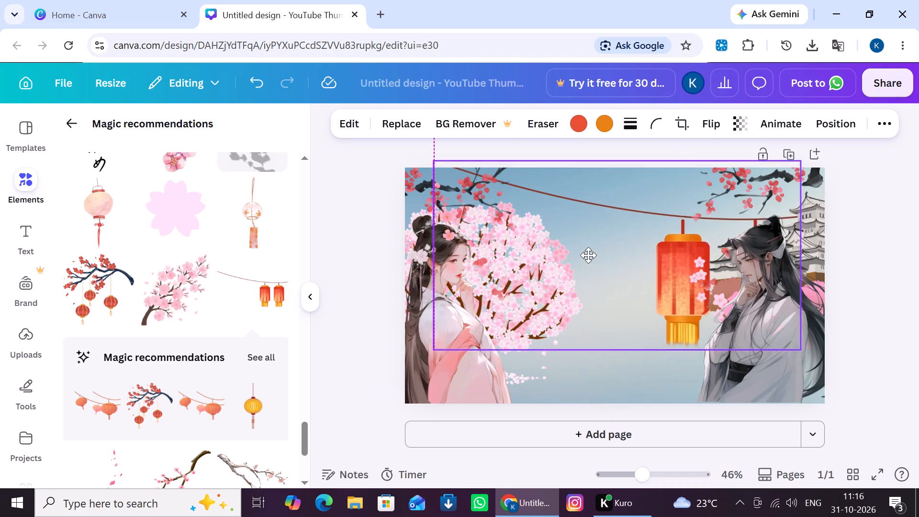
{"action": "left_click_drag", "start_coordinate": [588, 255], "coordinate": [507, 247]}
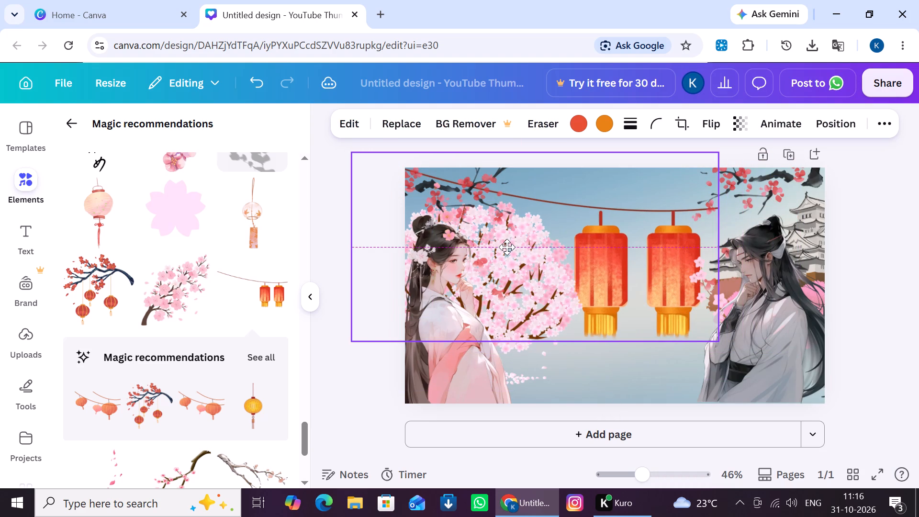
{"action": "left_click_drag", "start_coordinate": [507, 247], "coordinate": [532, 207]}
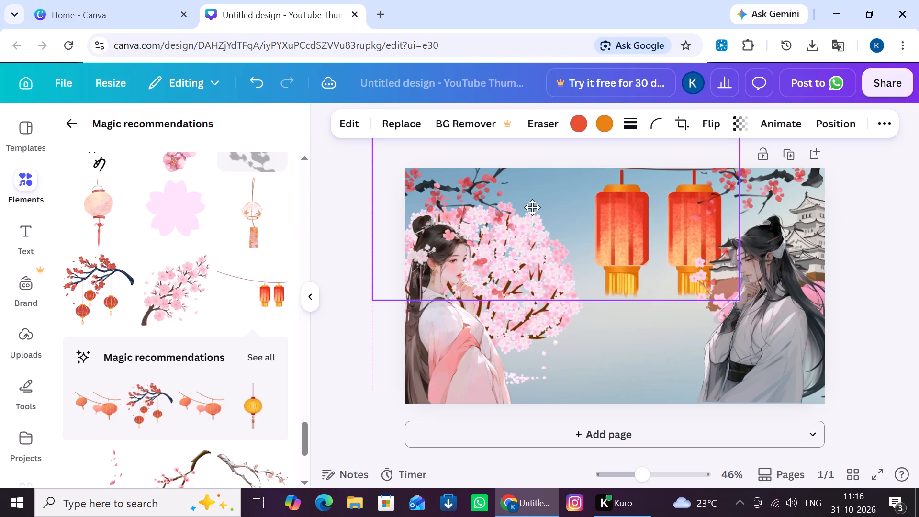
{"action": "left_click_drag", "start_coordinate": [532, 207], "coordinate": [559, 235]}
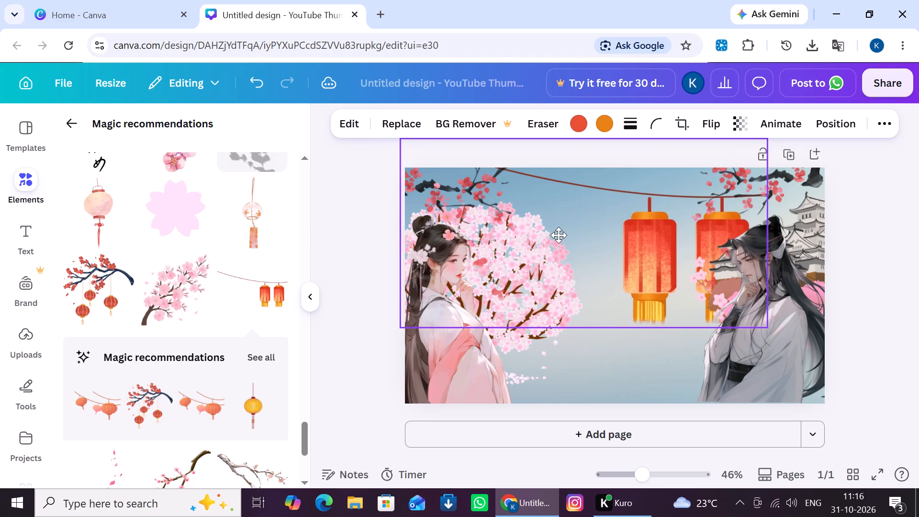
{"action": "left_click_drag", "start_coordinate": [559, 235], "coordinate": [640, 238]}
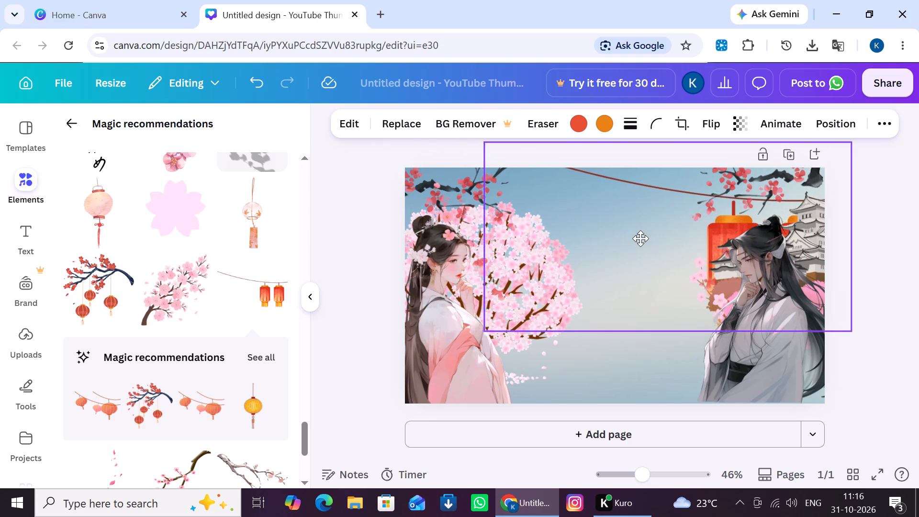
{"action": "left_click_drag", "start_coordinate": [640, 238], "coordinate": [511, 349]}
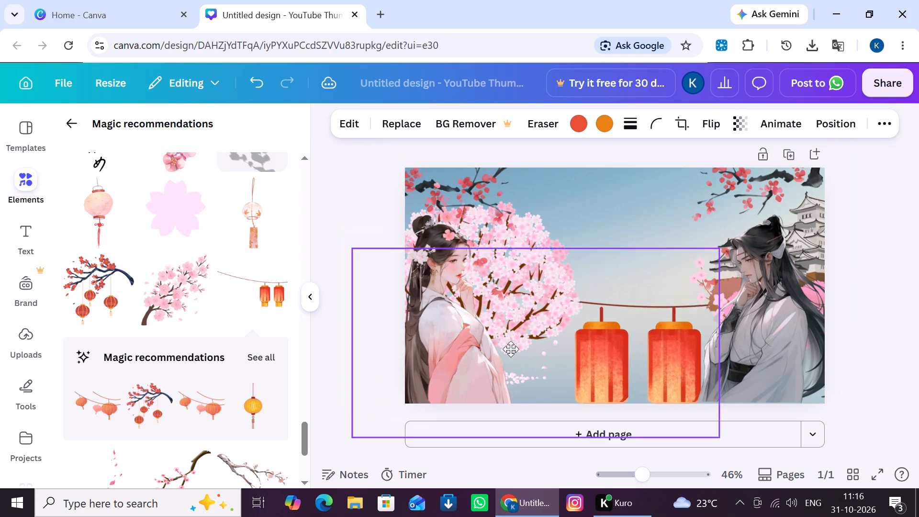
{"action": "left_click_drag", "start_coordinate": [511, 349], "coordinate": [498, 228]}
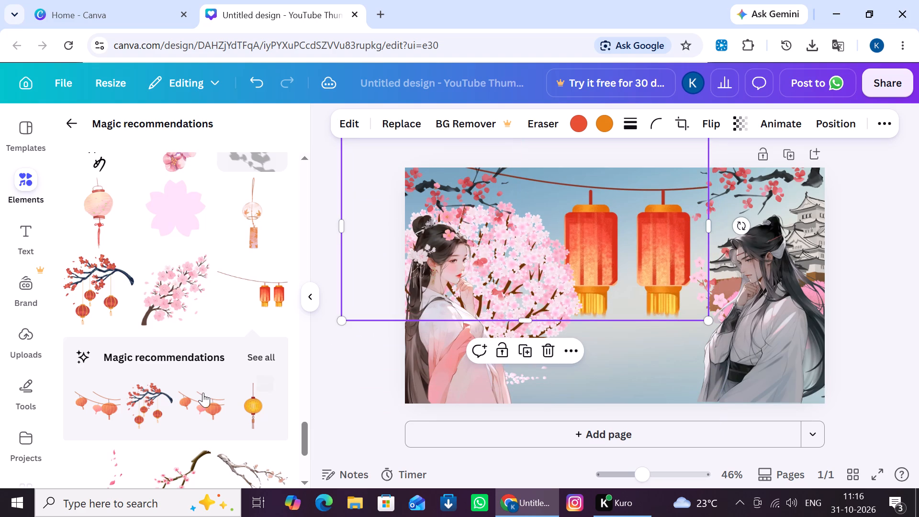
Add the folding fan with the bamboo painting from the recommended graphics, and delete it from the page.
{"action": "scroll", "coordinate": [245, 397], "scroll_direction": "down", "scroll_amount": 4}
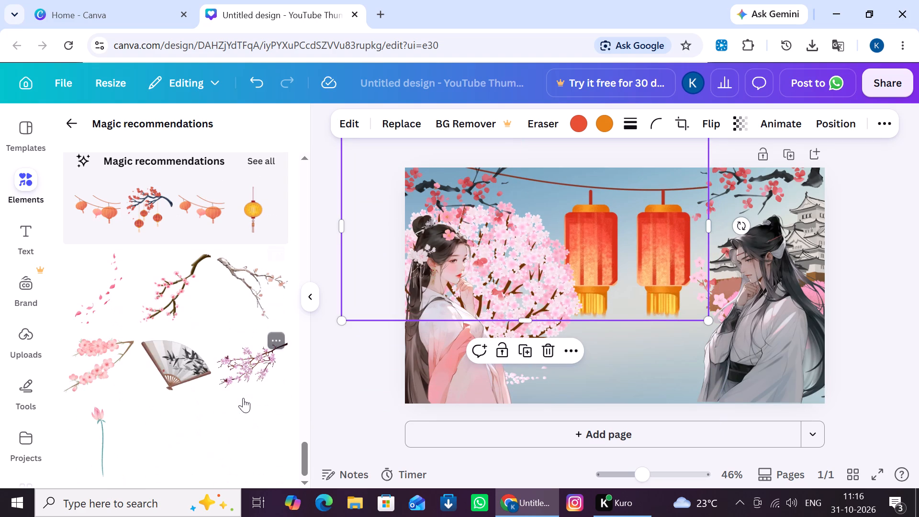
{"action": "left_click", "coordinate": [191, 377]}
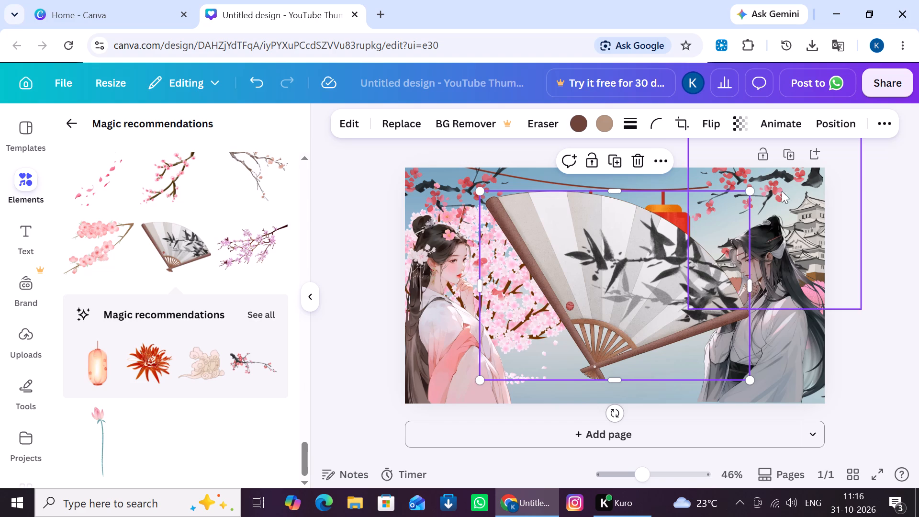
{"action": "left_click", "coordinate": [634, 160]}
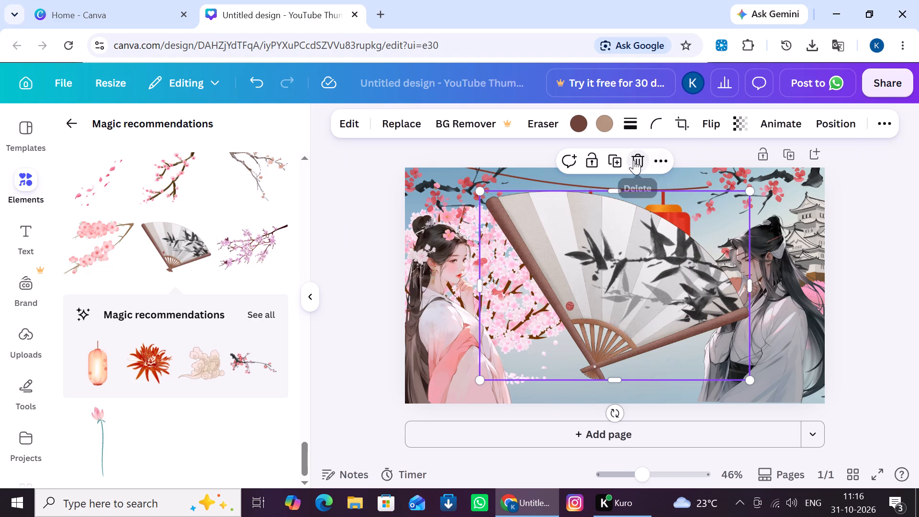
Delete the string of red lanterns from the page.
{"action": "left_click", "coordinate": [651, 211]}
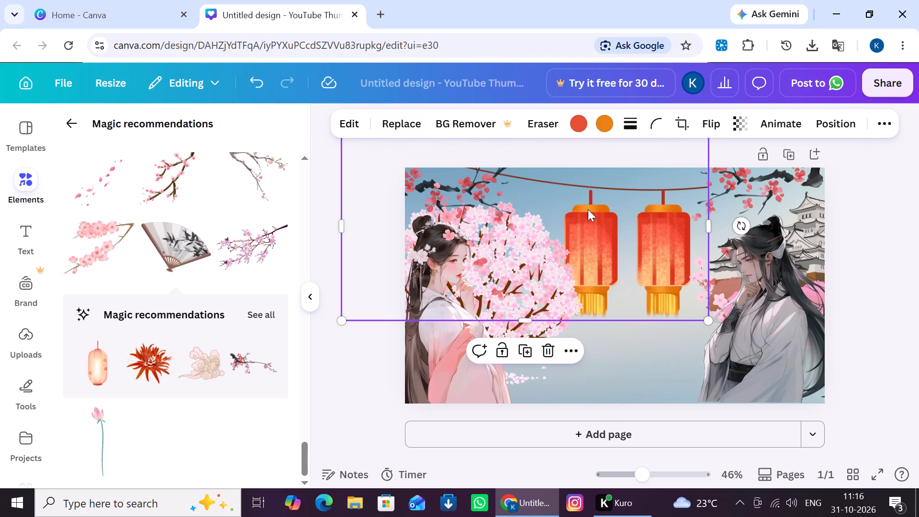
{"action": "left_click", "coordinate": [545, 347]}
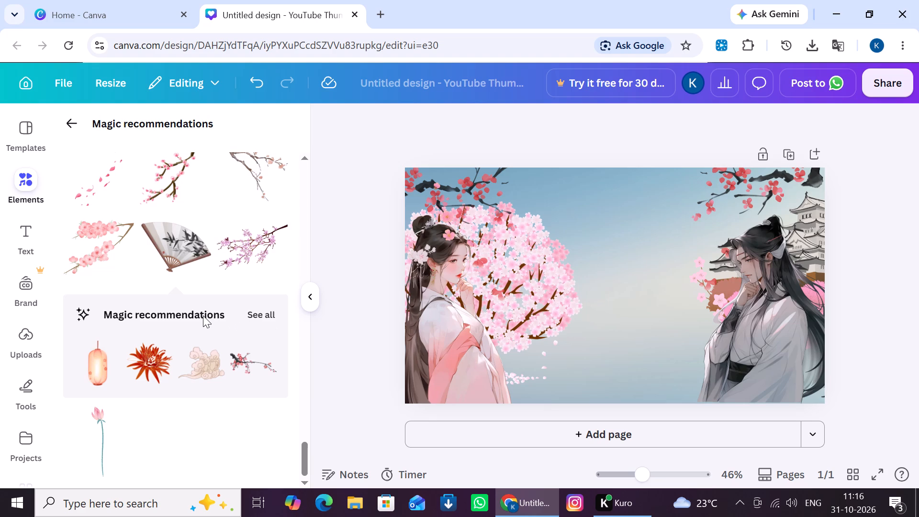
Show all graphics recommended for the folding fan and add the pink and grey lattice window to the page.
{"action": "key", "text": "space"}
{"action": "key", "text": "space"}
{"action": "scroll", "coordinate": [203, 338], "scroll_direction": "down", "scroll_amount": 5}
{"action": "left_click", "coordinate": [261, 314]}
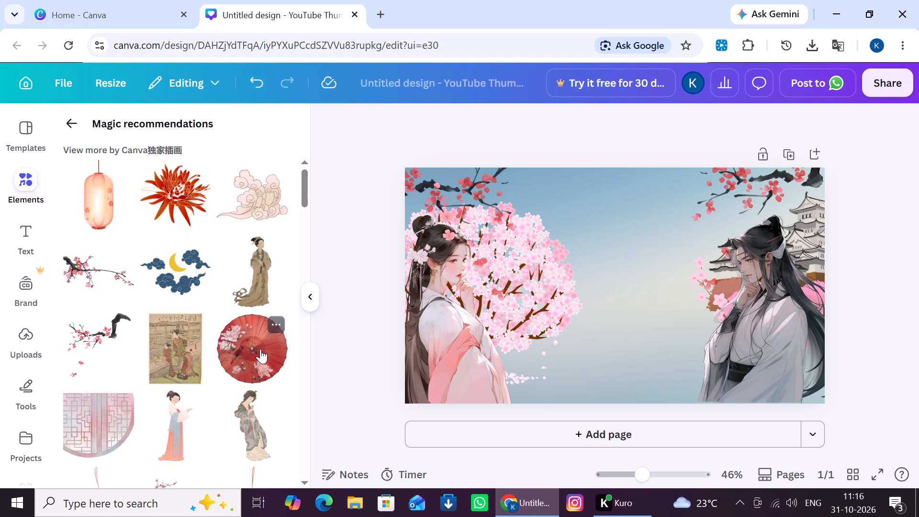
{"action": "scroll", "coordinate": [260, 349], "scroll_direction": "down", "scroll_amount": 2}
{"action": "left_click", "coordinate": [112, 292]}
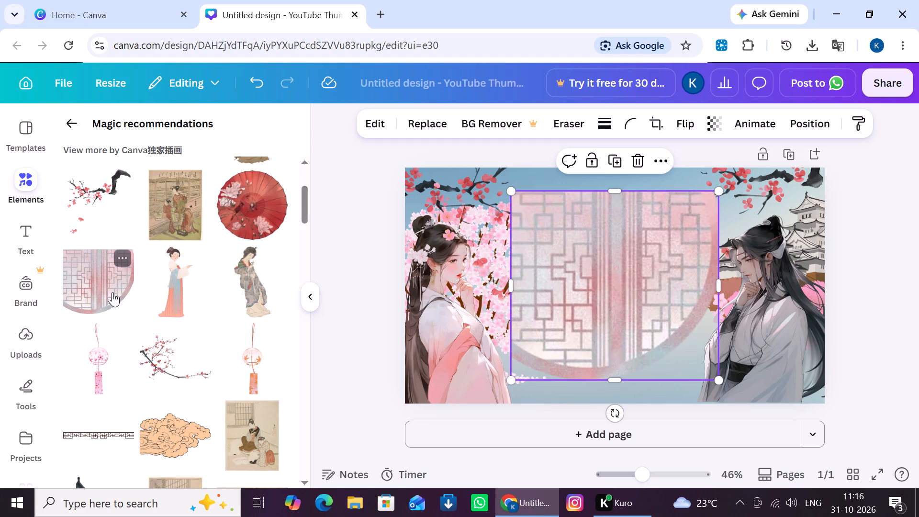
{"action": "left_click", "coordinate": [622, 344]}
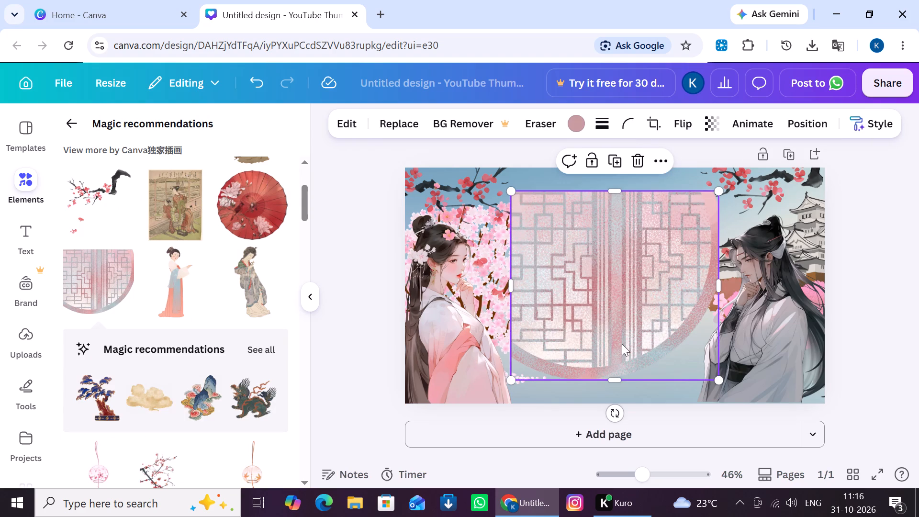
{"action": "right_click", "coordinate": [643, 312]}
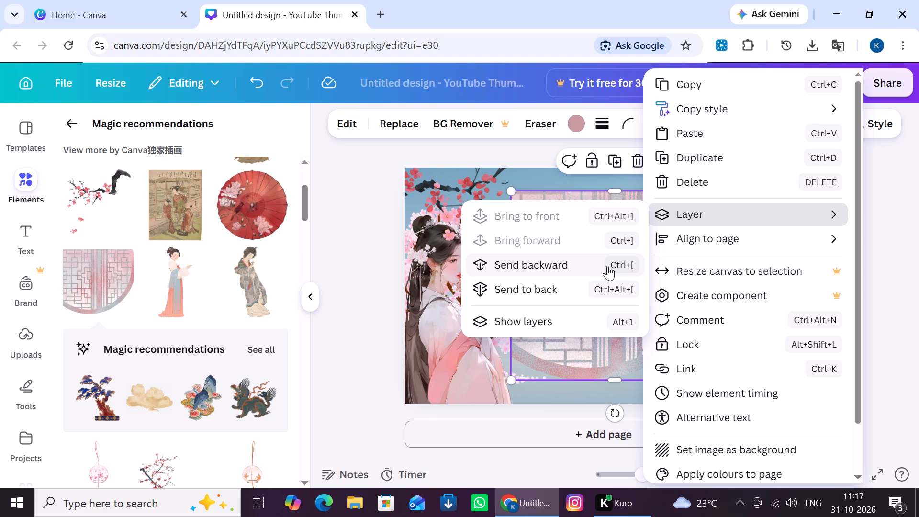
{"action": "left_click", "coordinate": [574, 348]}
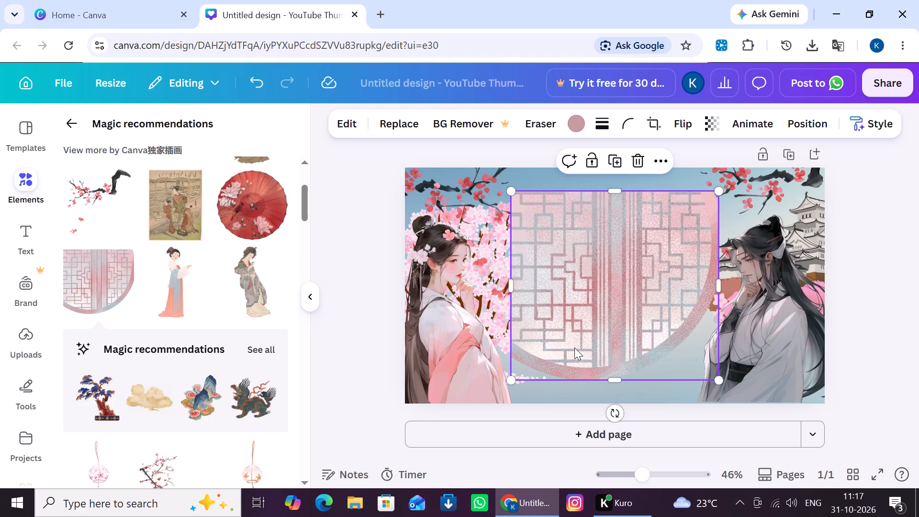
Send the pink and grey lattice window backward through the layers until it sits behind the pink cherry tree.
{"action": "key", "text": "ctrl+bracketleft"}
{"action": "key", "text": "bracketleft"}
{"action": "key", "text": "ctrl+bracketleft"}
{"action": "key", "text": "ctrl+bracketleft"}
{"action": "key", "text": "ctrl+bracketleft"}
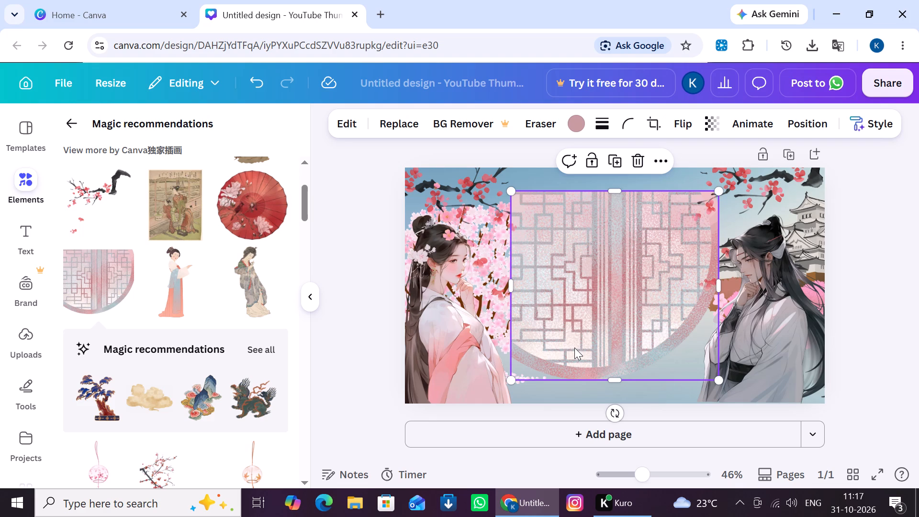
{"action": "key", "text": "ctrl+bracketleft"}
{"action": "key", "text": "ctrl+bracketleft"}
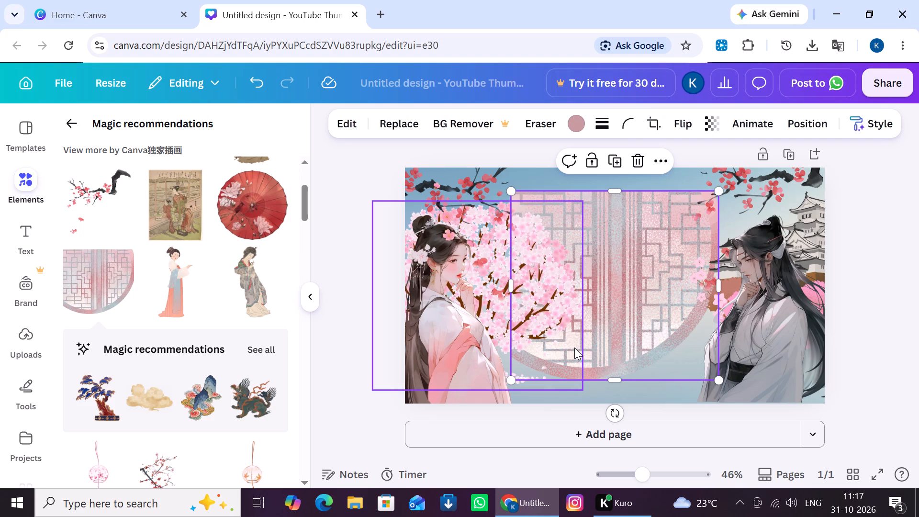
{"action": "key", "text": "ctrl+bracketleft"}
{"action": "key", "text": "ctrl+bracketright"}
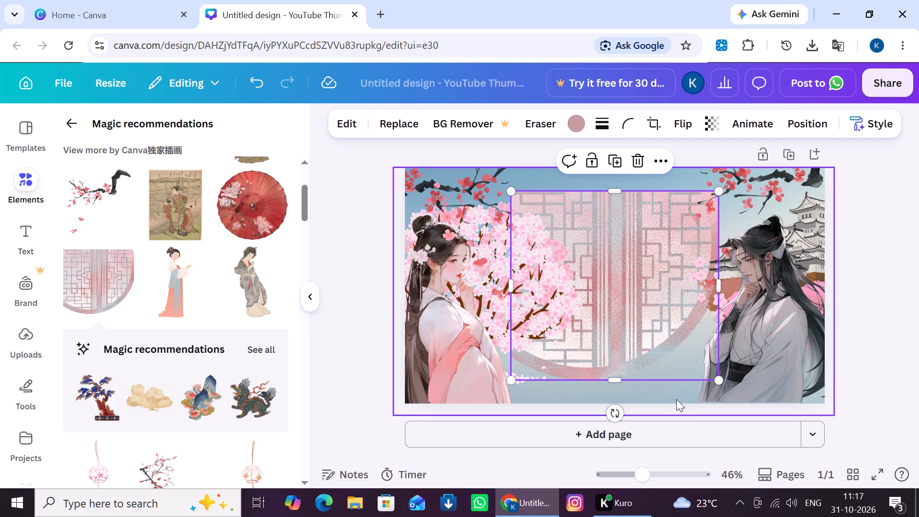
Enlarge, widen and reposition the lattice window until it covers the page behind the couple and the cherry tree.
{"action": "left_click_drag", "start_coordinate": [723, 380], "coordinate": [762, 426]}
{"action": "left_click_drag", "start_coordinate": [692, 355], "coordinate": [646, 318]}
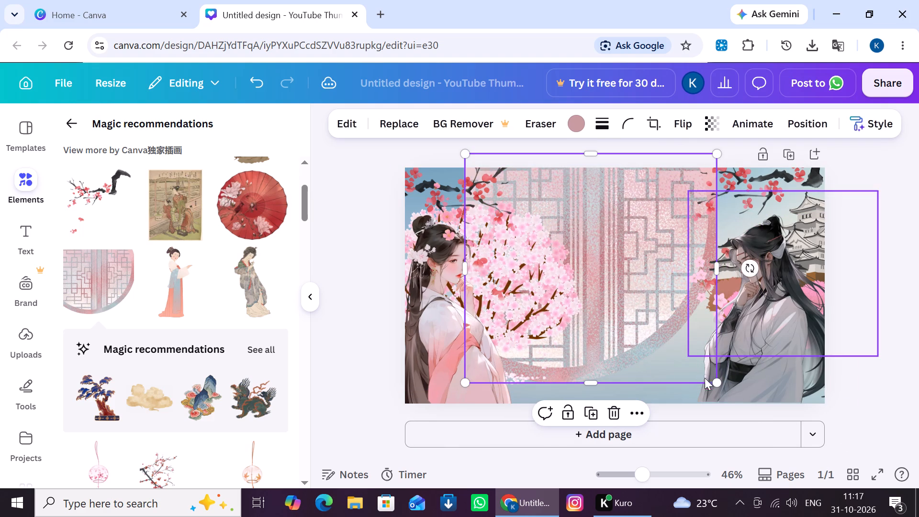
{"action": "left_click_drag", "start_coordinate": [718, 384], "coordinate": [739, 424]}
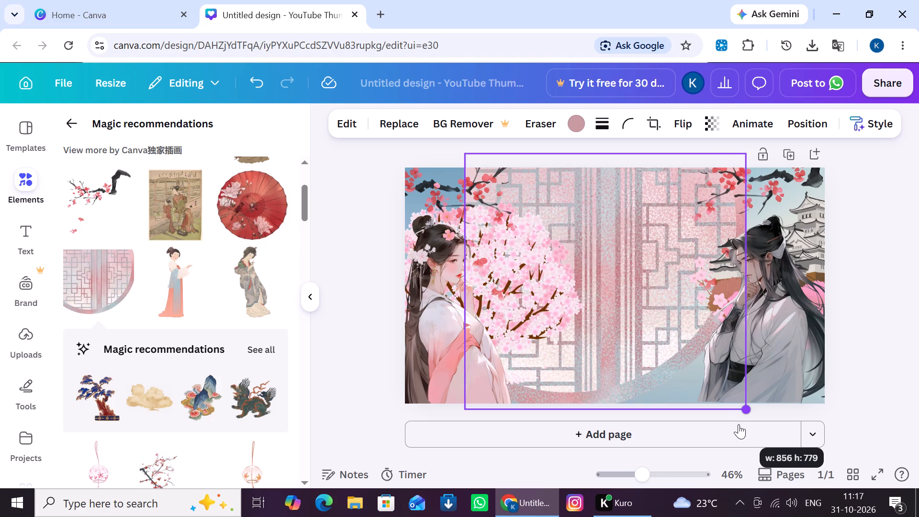
{"action": "left_click_drag", "start_coordinate": [739, 424], "coordinate": [746, 437]}
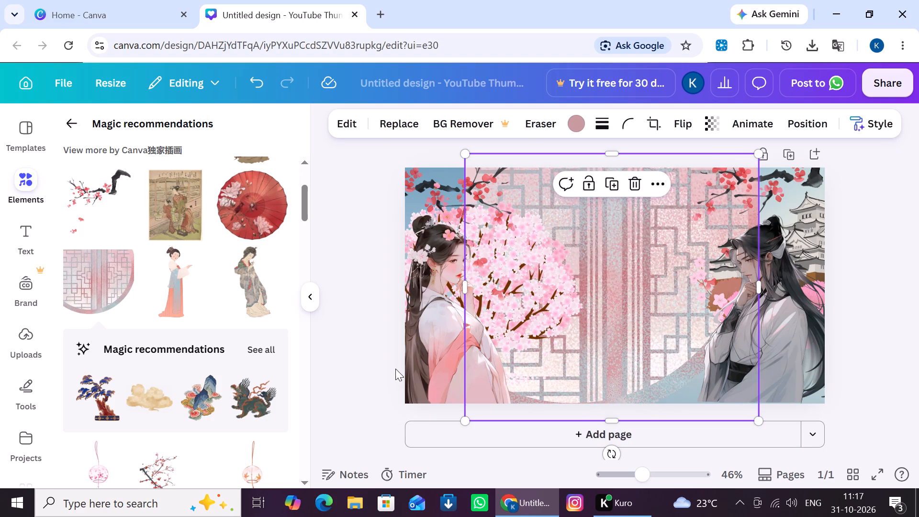
{"action": "left_click", "coordinate": [351, 352]}
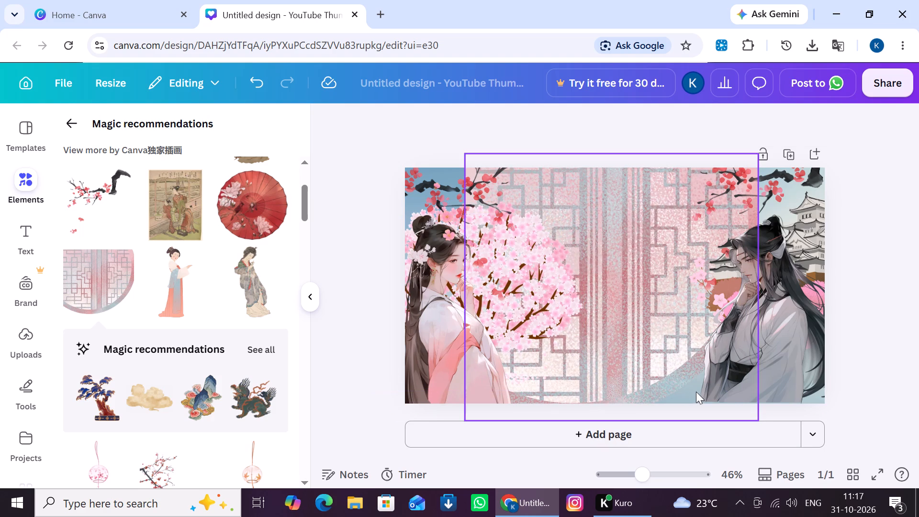
{"action": "left_click", "coordinate": [613, 325]}
{"action": "left_click_drag", "start_coordinate": [760, 420], "coordinate": [807, 468]}
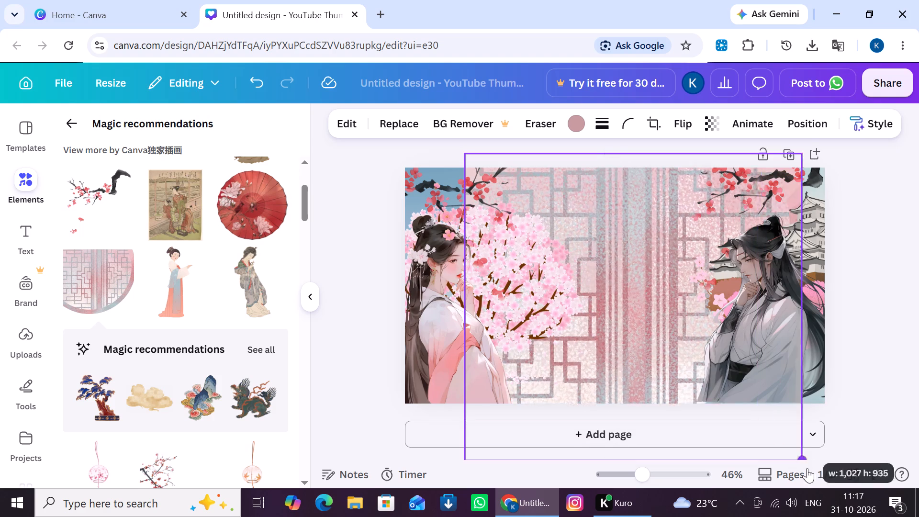
{"action": "left_click_drag", "start_coordinate": [807, 468], "coordinate": [871, 503]}
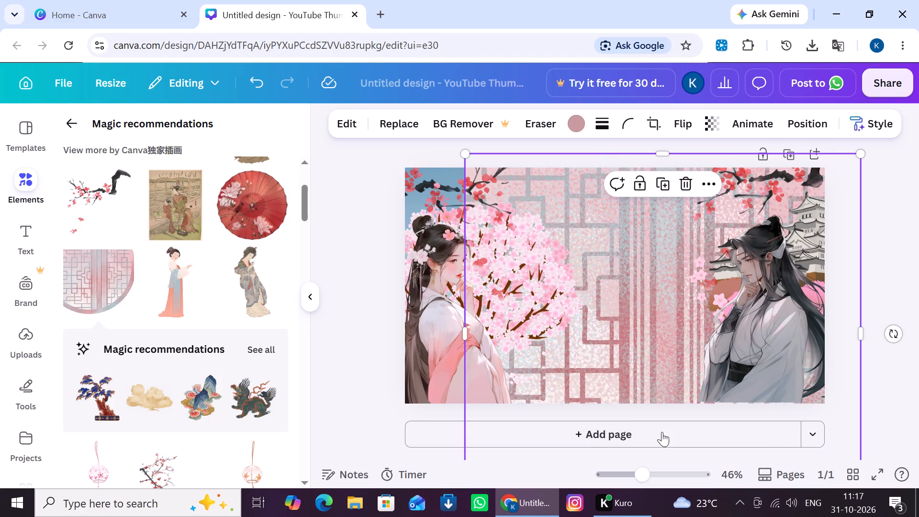
{"action": "left_click_drag", "start_coordinate": [627, 388], "coordinate": [586, 360]}
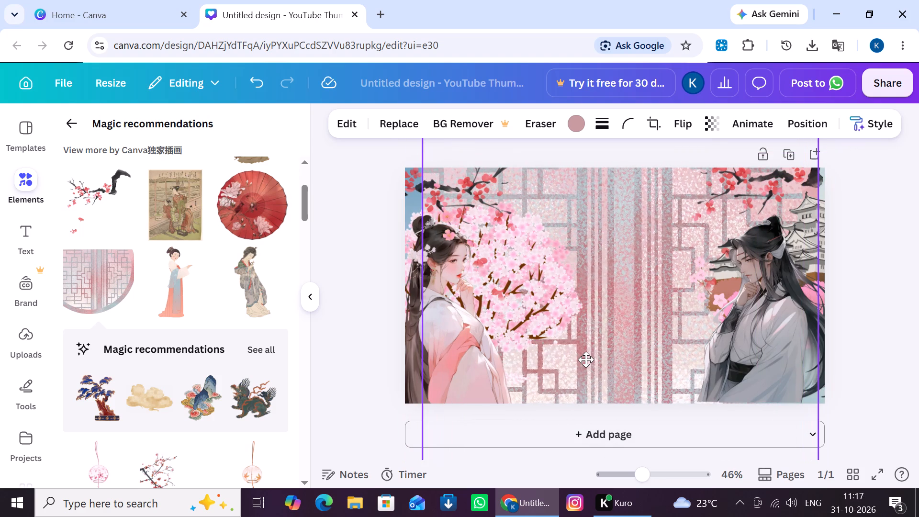
{"action": "left_click_drag", "start_coordinate": [586, 360], "coordinate": [589, 359]}
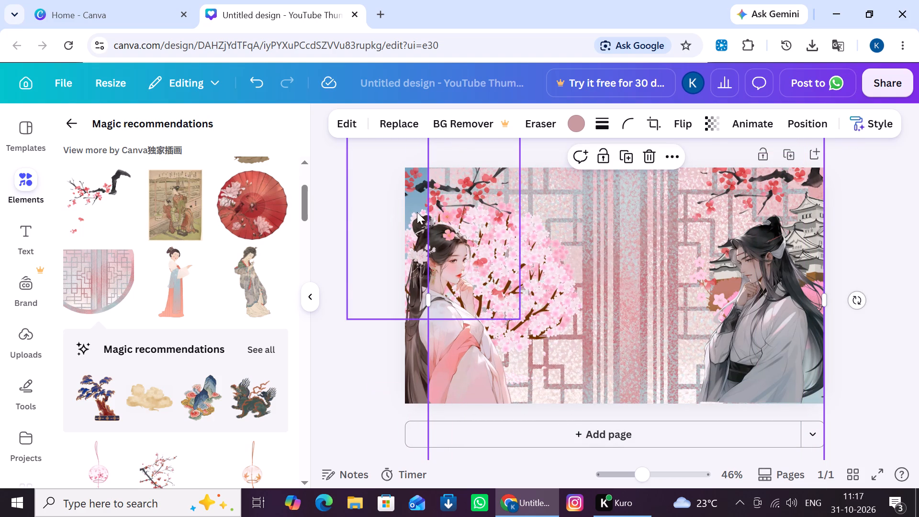
{"action": "left_click_drag", "start_coordinate": [432, 303], "coordinate": [407, 306]}
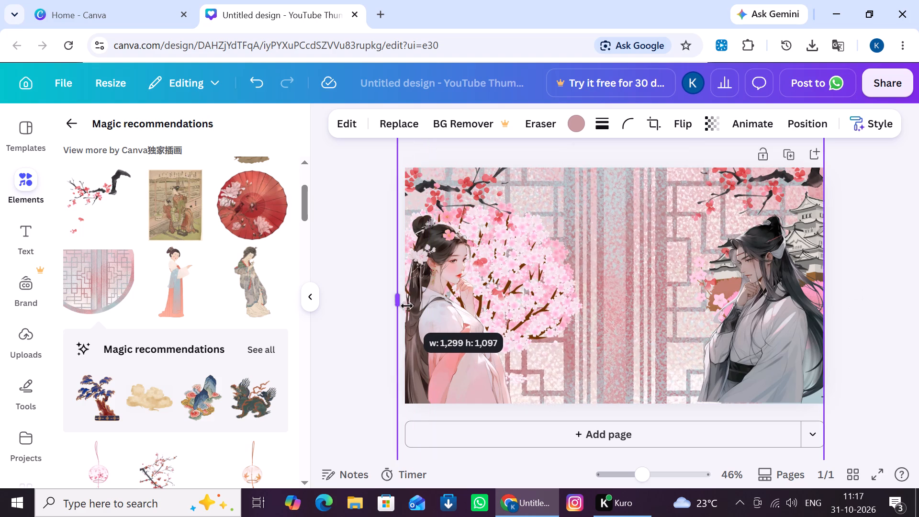
{"action": "left_click_drag", "start_coordinate": [407, 306], "coordinate": [405, 300]}
{"action": "left_click", "coordinate": [332, 298]}
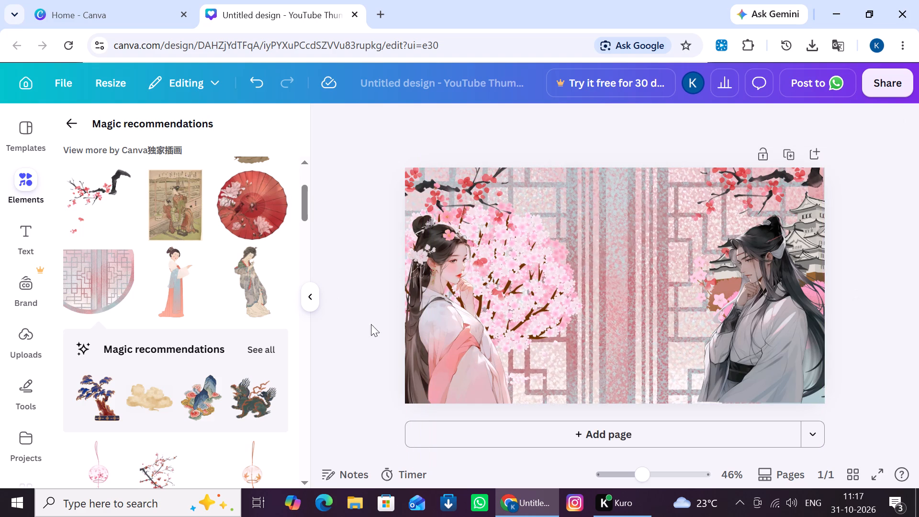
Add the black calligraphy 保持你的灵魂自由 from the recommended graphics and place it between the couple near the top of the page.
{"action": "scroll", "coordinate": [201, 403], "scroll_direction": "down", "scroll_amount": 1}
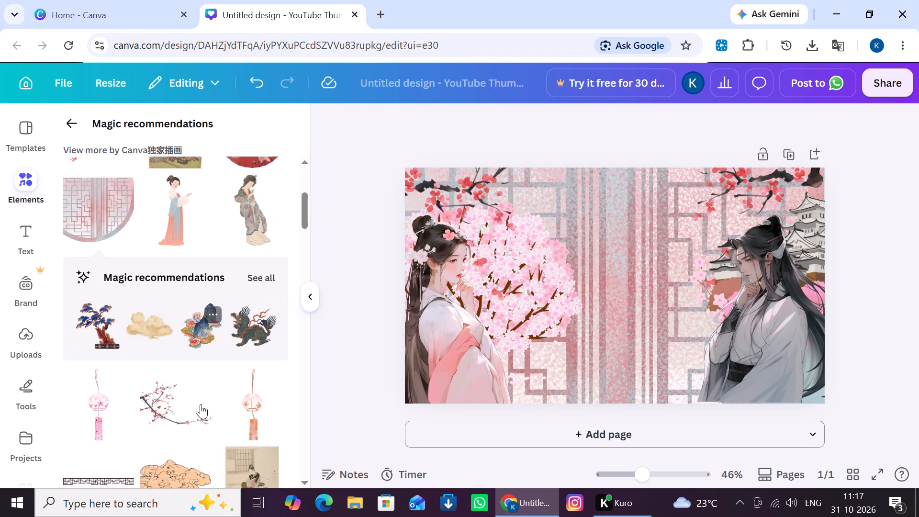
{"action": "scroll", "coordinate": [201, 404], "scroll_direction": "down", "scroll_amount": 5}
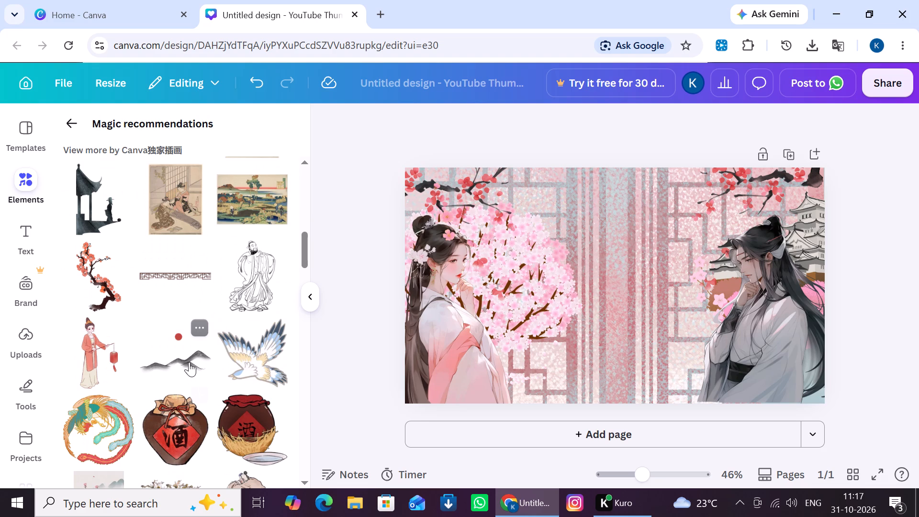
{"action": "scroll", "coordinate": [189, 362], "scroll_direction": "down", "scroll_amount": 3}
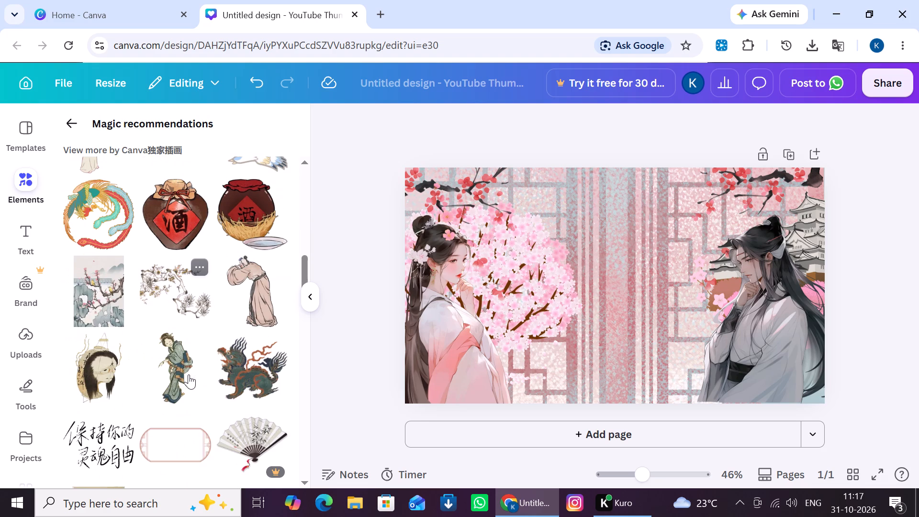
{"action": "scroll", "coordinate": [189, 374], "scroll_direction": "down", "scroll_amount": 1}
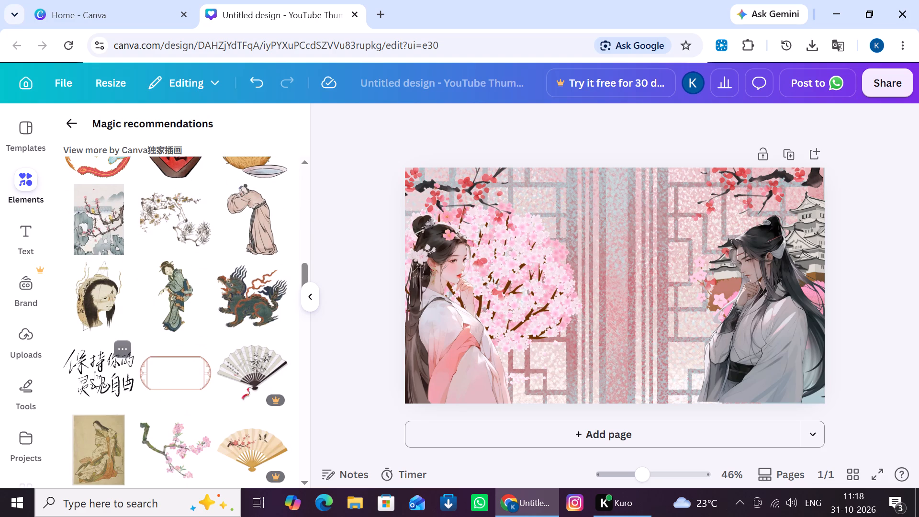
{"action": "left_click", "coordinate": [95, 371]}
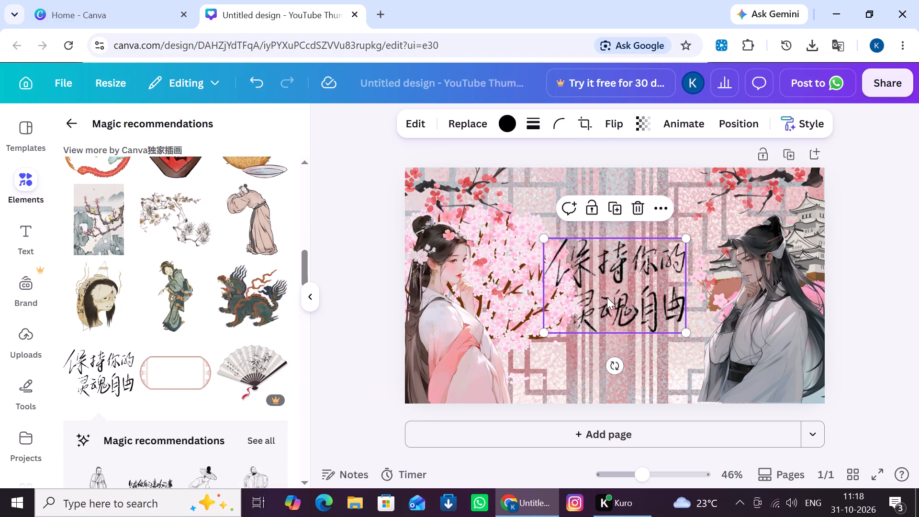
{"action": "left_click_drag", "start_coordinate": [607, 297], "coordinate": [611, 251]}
Browse further through the recommended graphics and add the vertical black calligraphy 書き初め to the page.
{"action": "scroll", "coordinate": [324, 341], "scroll_direction": "down", "scroll_amount": 2}
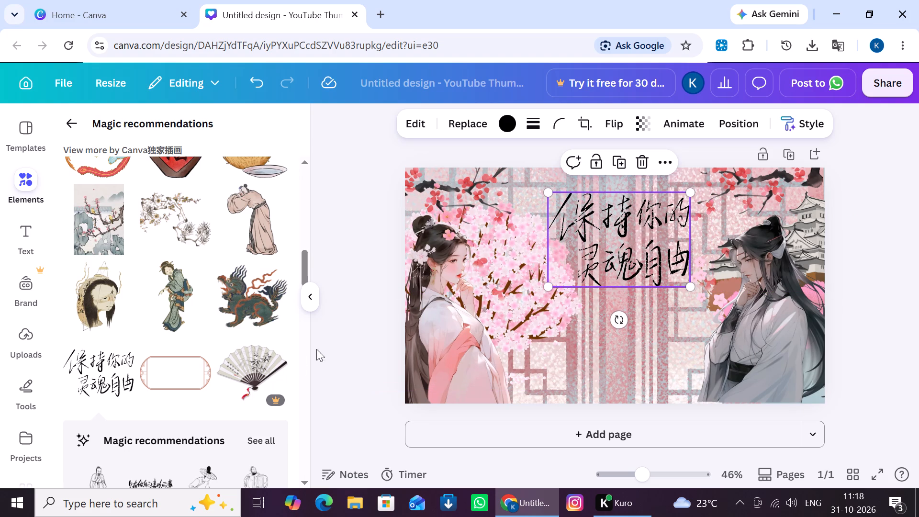
{"action": "scroll", "coordinate": [230, 365], "scroll_direction": "down", "scroll_amount": 2}
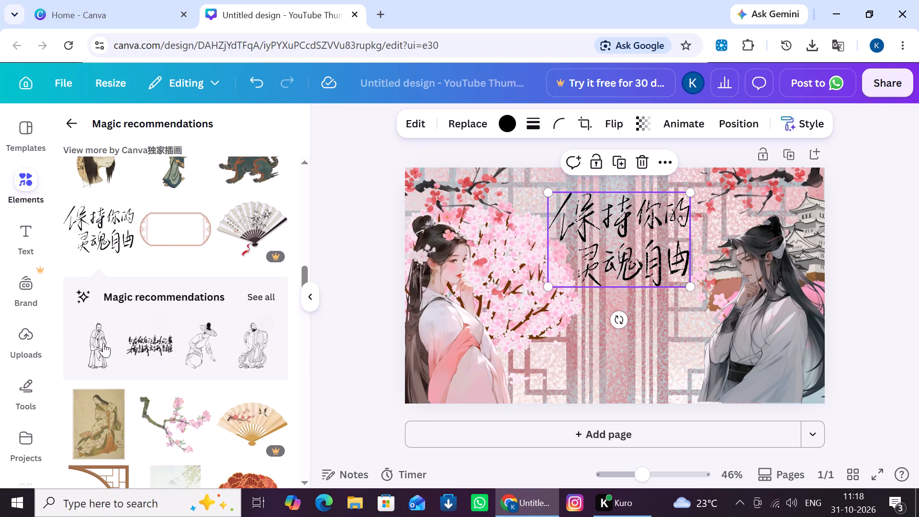
{"action": "scroll", "coordinate": [202, 366], "scroll_direction": "down", "scroll_amount": 3}
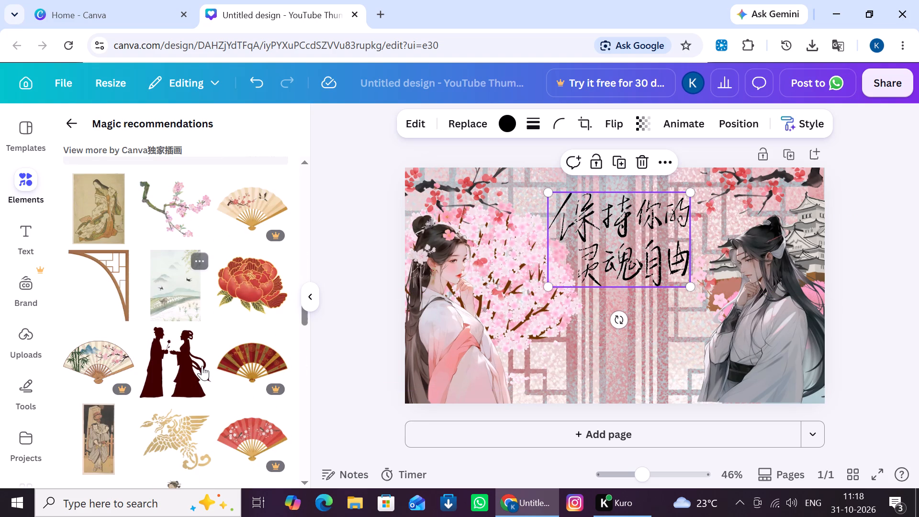
{"action": "scroll", "coordinate": [202, 366], "scroll_direction": "down", "scroll_amount": 3}
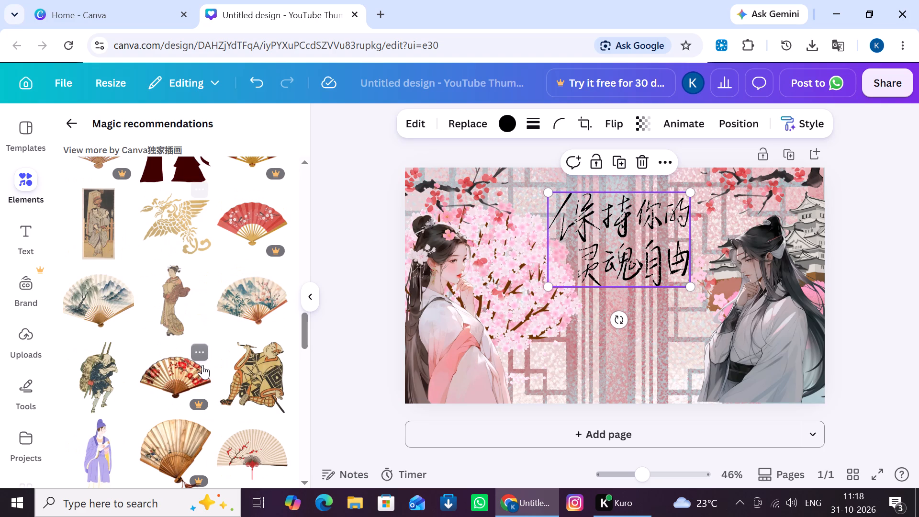
{"action": "scroll", "coordinate": [202, 365], "scroll_direction": "down", "scroll_amount": 1}
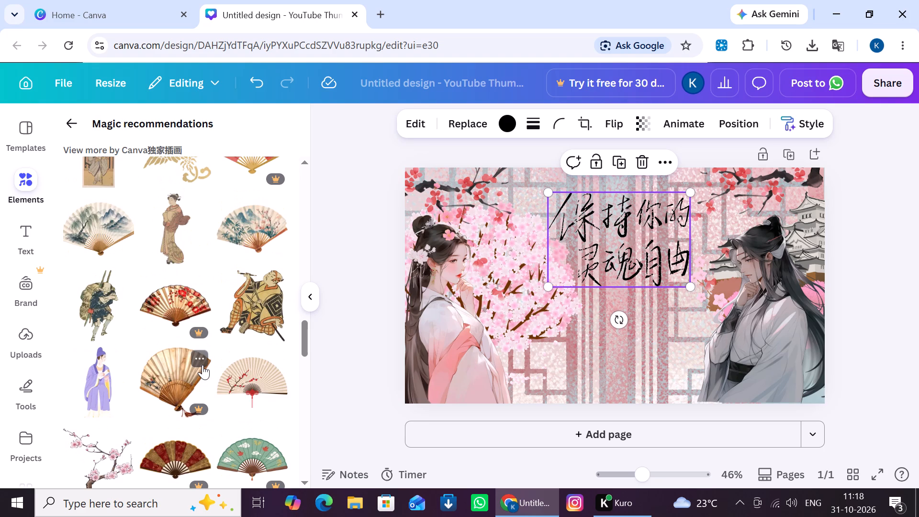
{"action": "scroll", "coordinate": [202, 365], "scroll_direction": "down", "scroll_amount": 2}
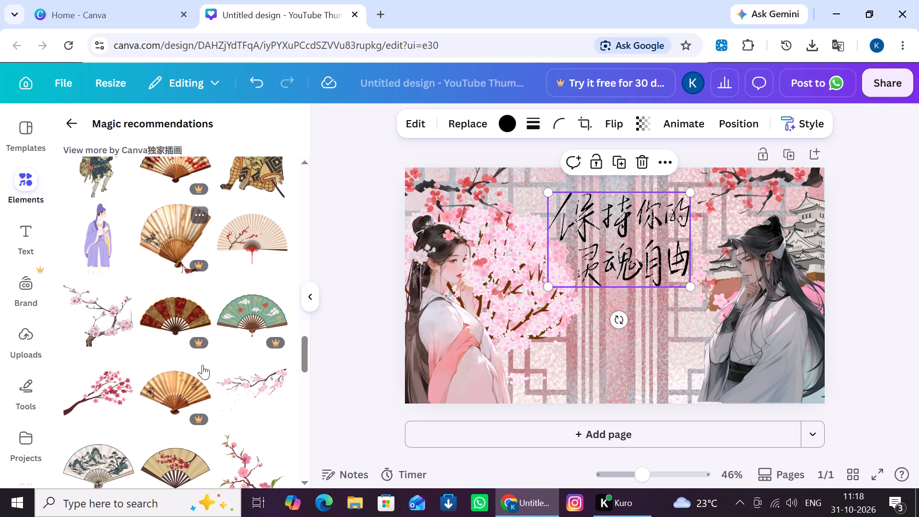
{"action": "scroll", "coordinate": [202, 365], "scroll_direction": "down", "scroll_amount": 4}
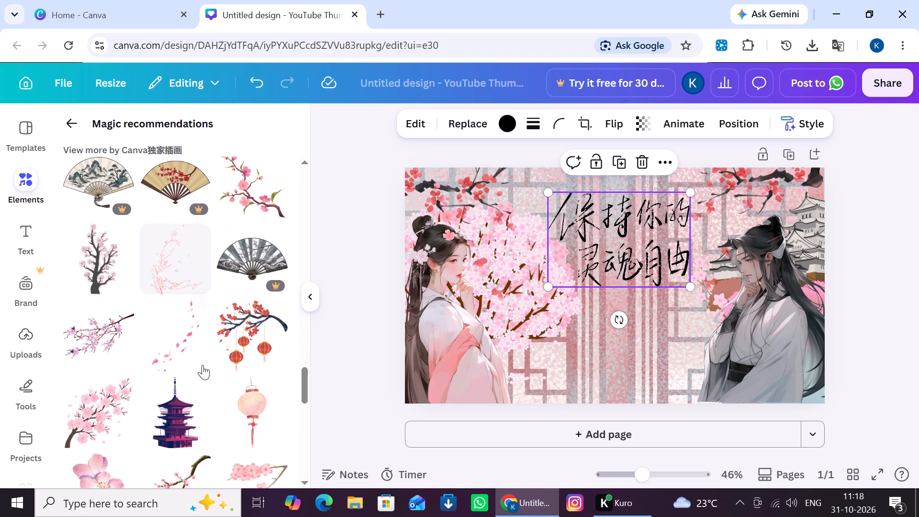
{"action": "scroll", "coordinate": [186, 350], "scroll_direction": "down", "scroll_amount": 1}
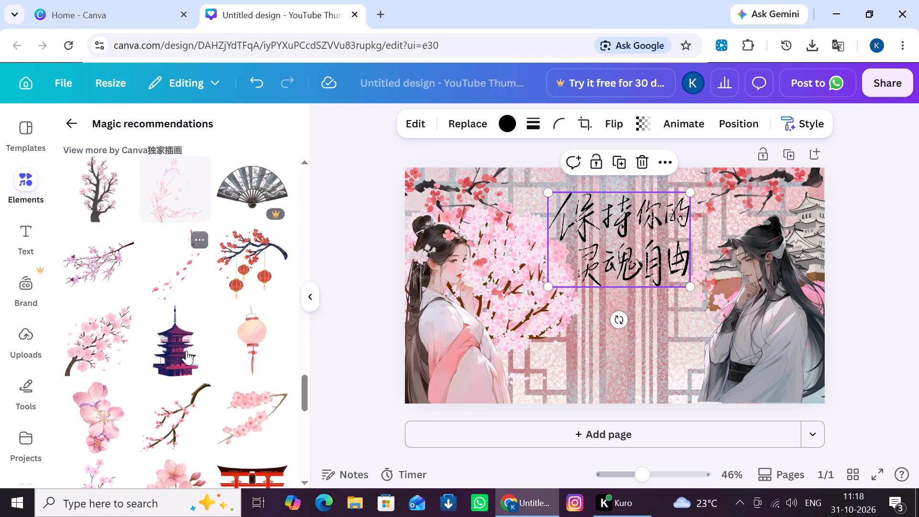
{"action": "scroll", "coordinate": [186, 350], "scroll_direction": "down", "scroll_amount": 3}
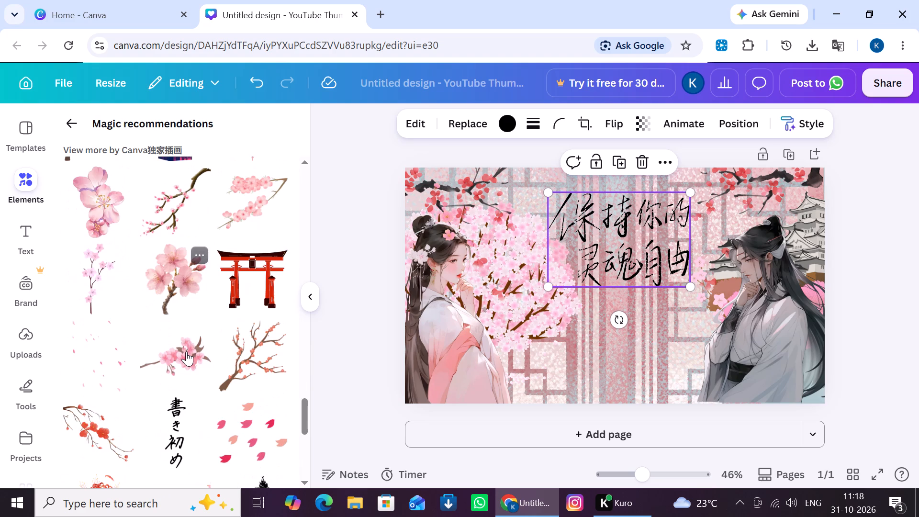
{"action": "scroll", "coordinate": [186, 351], "scroll_direction": "down", "scroll_amount": 1}
{"action": "left_click", "coordinate": [173, 360]}
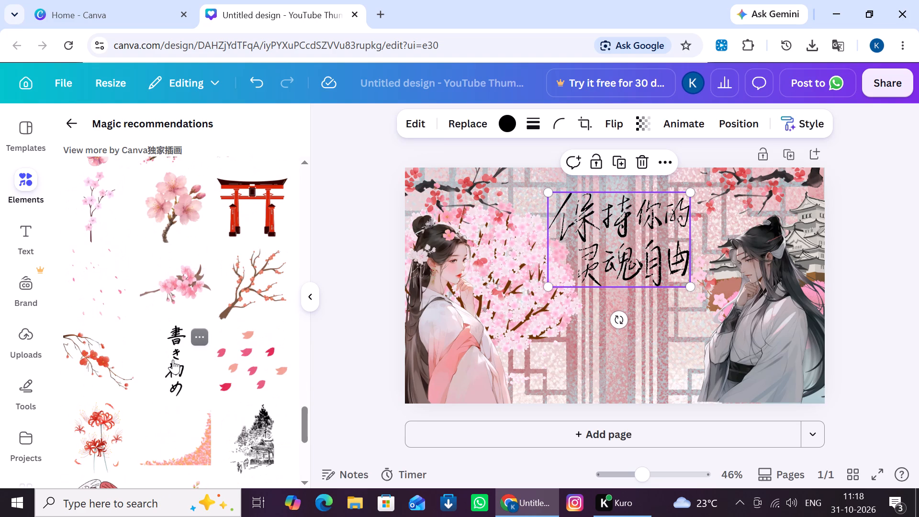
Delete the two-line calligraphy 保持你的灵魂自由 from the page.
{"action": "left_click", "coordinate": [661, 268]}
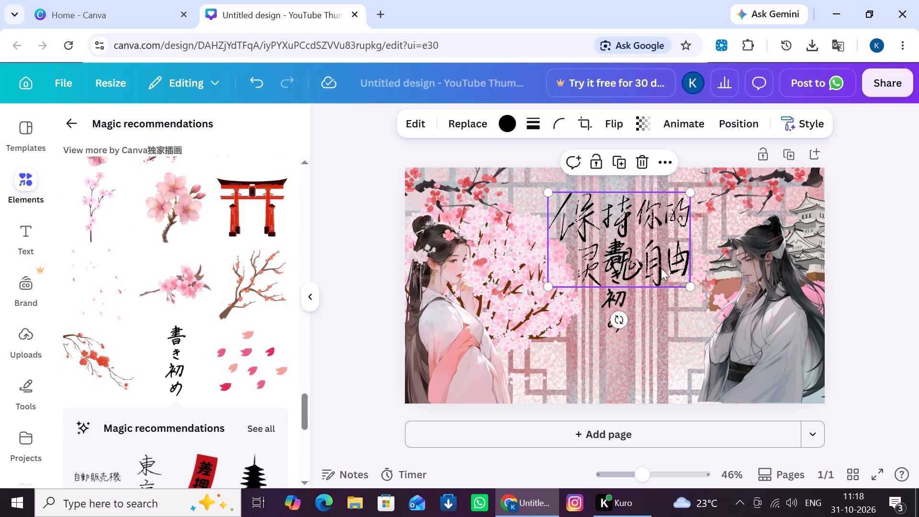
{"action": "left_click", "coordinate": [641, 160]}
Shrink the vertical calligraphy 書き初め to about 69 by 238 and place it beside the woman near the page's bottom edge.
{"action": "left_click", "coordinate": [610, 278]}
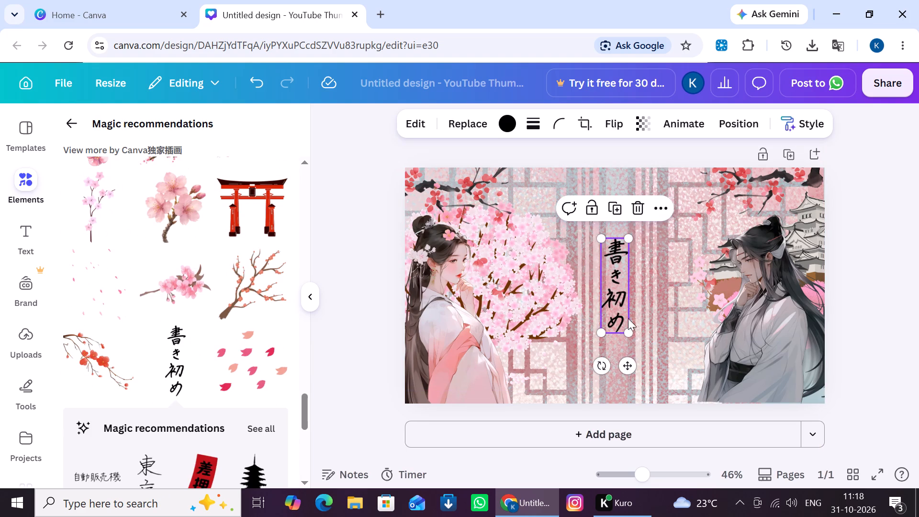
{"action": "left_click_drag", "start_coordinate": [631, 363], "coordinate": [661, 410]}
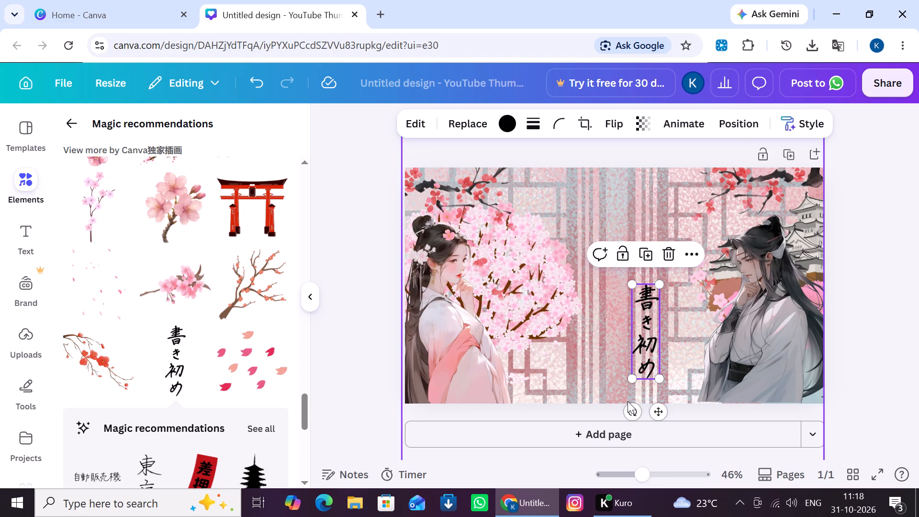
{"action": "left_click_drag", "start_coordinate": [634, 342], "coordinate": [611, 237]}
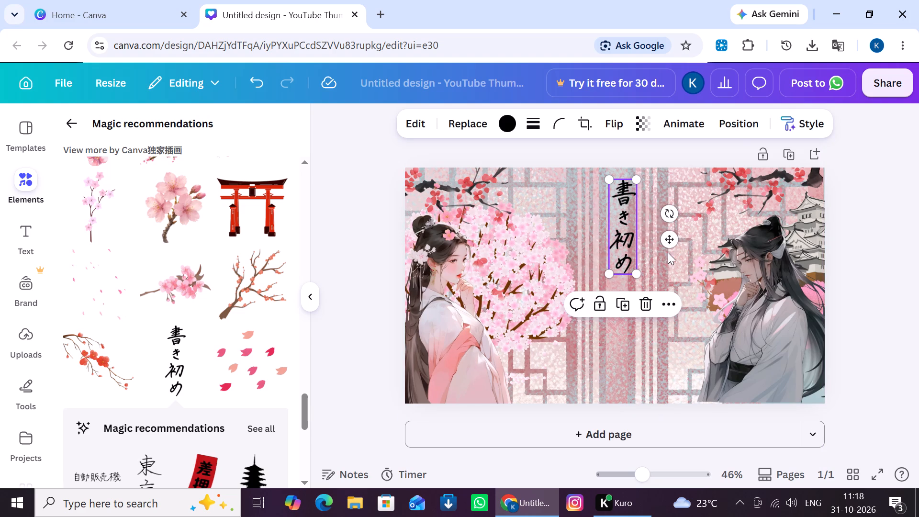
{"action": "left_click_drag", "start_coordinate": [637, 275], "coordinate": [691, 415]}
{"action": "left_click_drag", "start_coordinate": [647, 340], "coordinate": [538, 322]}
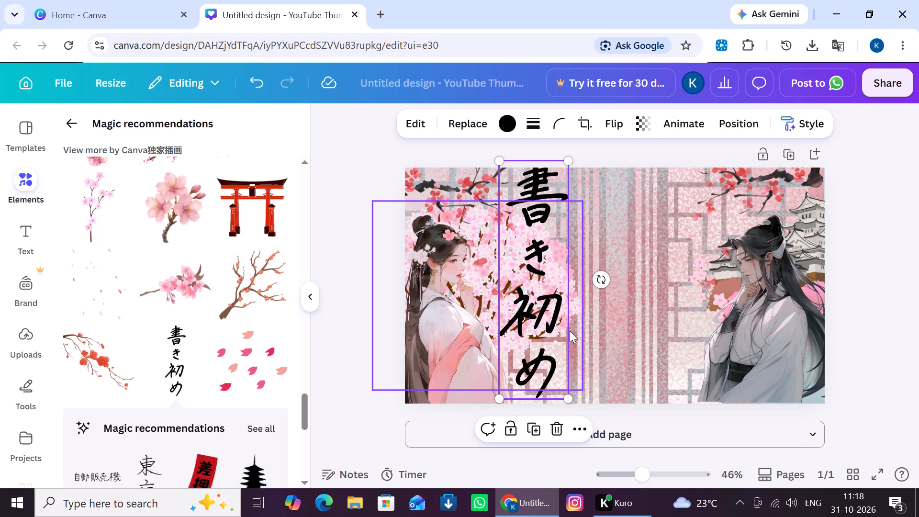
{"action": "left_click_drag", "start_coordinate": [566, 400], "coordinate": [491, 248]}
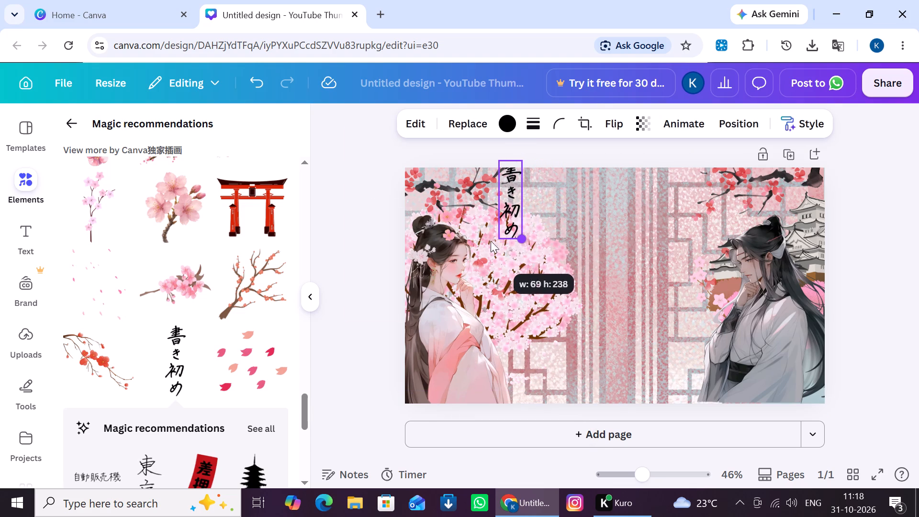
{"action": "left_click_drag", "start_coordinate": [508, 211], "coordinate": [523, 370]}
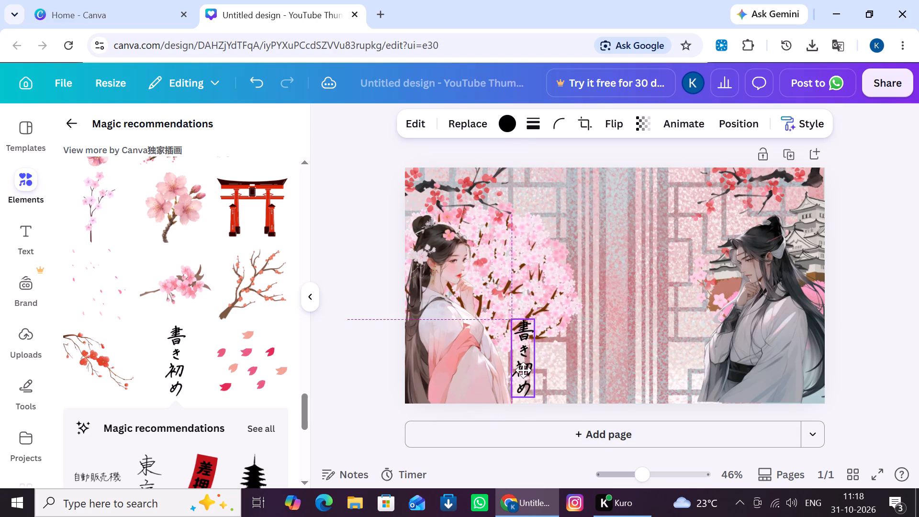
{"action": "left_click_drag", "start_coordinate": [523, 370], "coordinate": [528, 370]}
{"action": "left_click", "coordinate": [631, 388]}
Add the black calligraphy 東京 from the recommended graphics, shrink it and place it beside the man near the page's bottom edge.
{"action": "scroll", "coordinate": [121, 334], "scroll_direction": "down", "scroll_amount": 2}
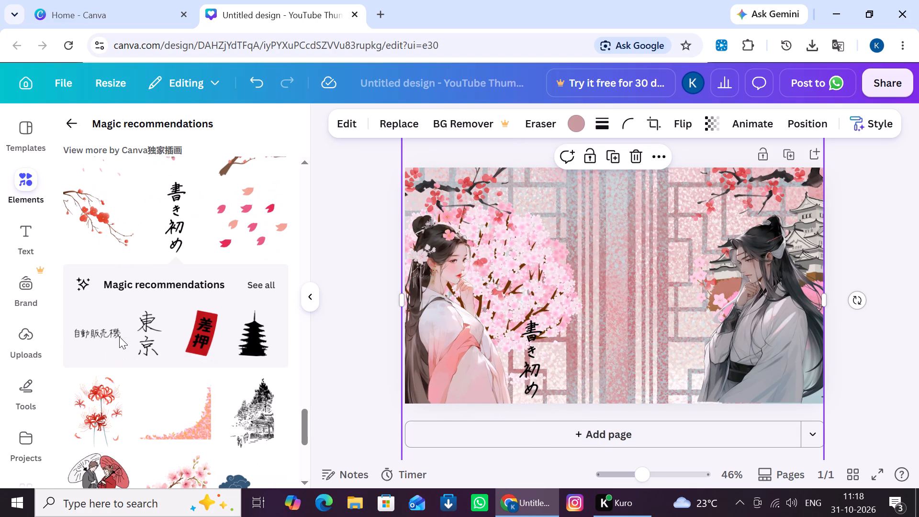
{"action": "left_click", "coordinate": [154, 341]}
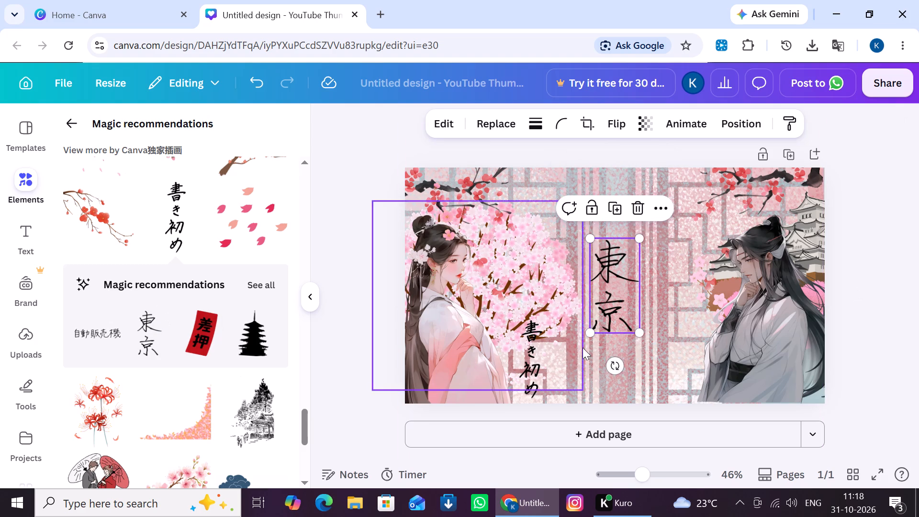
{"action": "left_click_drag", "start_coordinate": [604, 309], "coordinate": [674, 378]}
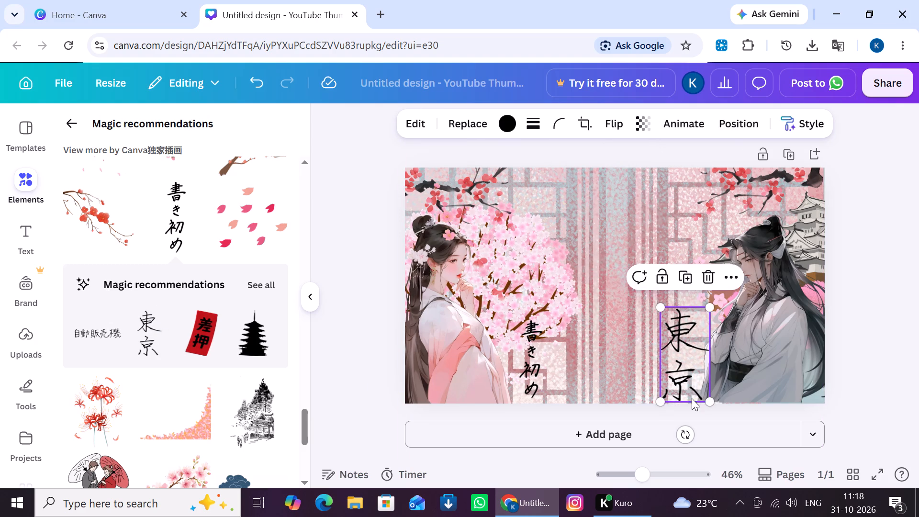
{"action": "left_click_drag", "start_coordinate": [710, 402], "coordinate": [660, 378]}
{"action": "left_click_drag", "start_coordinate": [669, 351], "coordinate": [672, 378]}
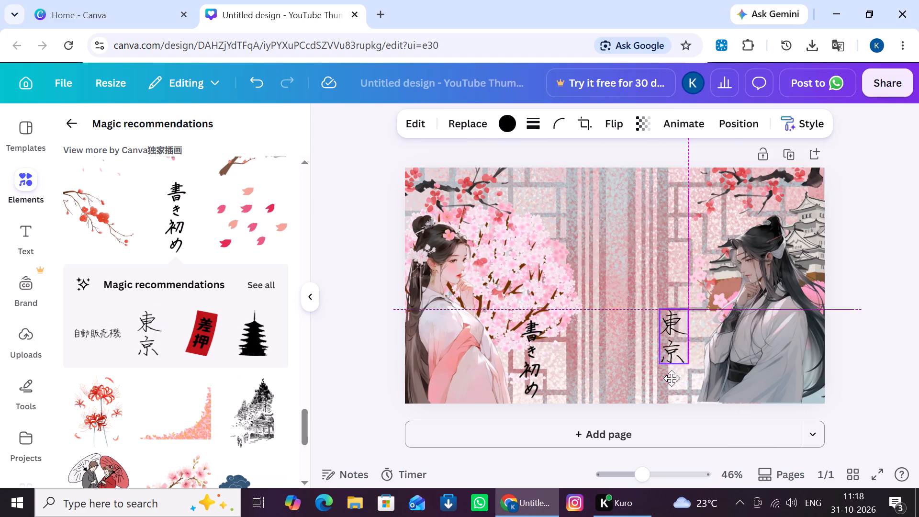
{"action": "left_click_drag", "start_coordinate": [672, 378], "coordinate": [680, 380]}
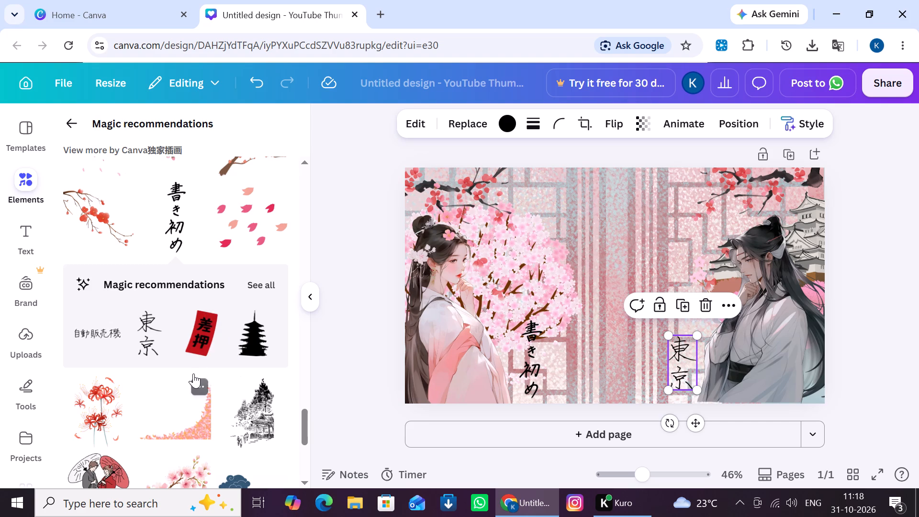
Add the golden dragon from the recommended graphics, reduce it to about half its size and place it between the couple's heads.
{"action": "scroll", "coordinate": [196, 396], "scroll_direction": "down", "scroll_amount": 5}
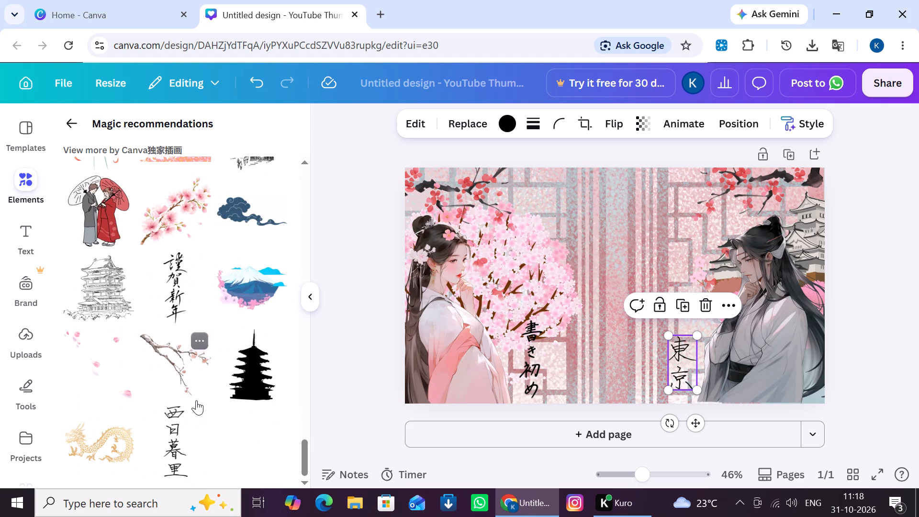
{"action": "scroll", "coordinate": [196, 400], "scroll_direction": "down", "scroll_amount": 6}
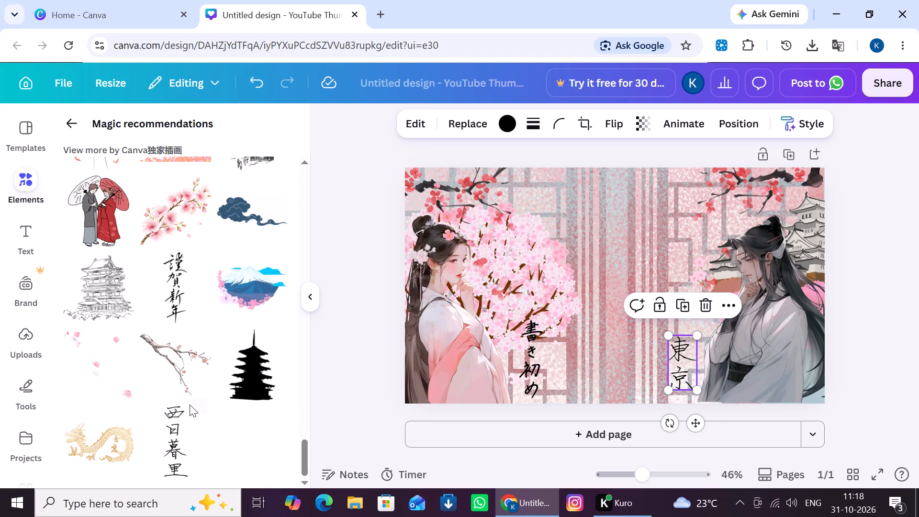
{"action": "left_click", "coordinate": [85, 434]}
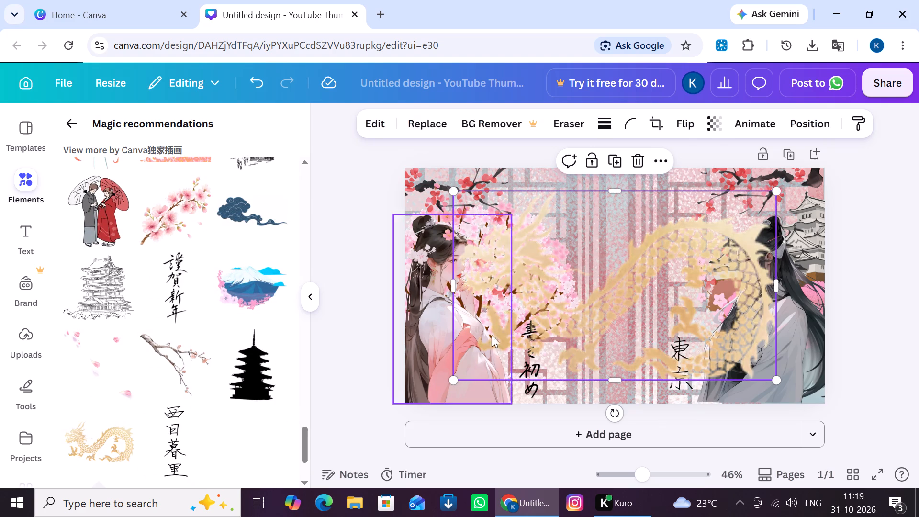
{"action": "left_click_drag", "start_coordinate": [602, 303], "coordinate": [629, 268]}
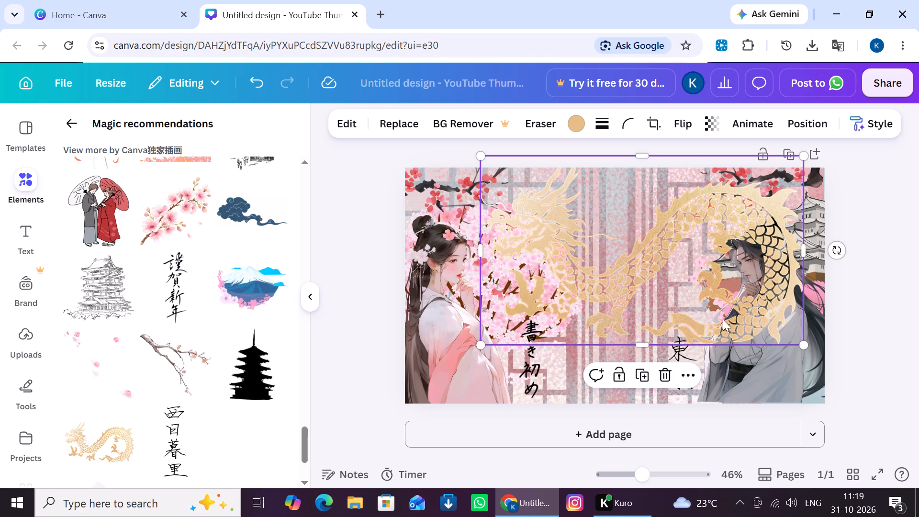
{"action": "left_click_drag", "start_coordinate": [809, 347], "coordinate": [624, 306]}
{"action": "left_click_drag", "start_coordinate": [606, 229], "coordinate": [614, 235]}
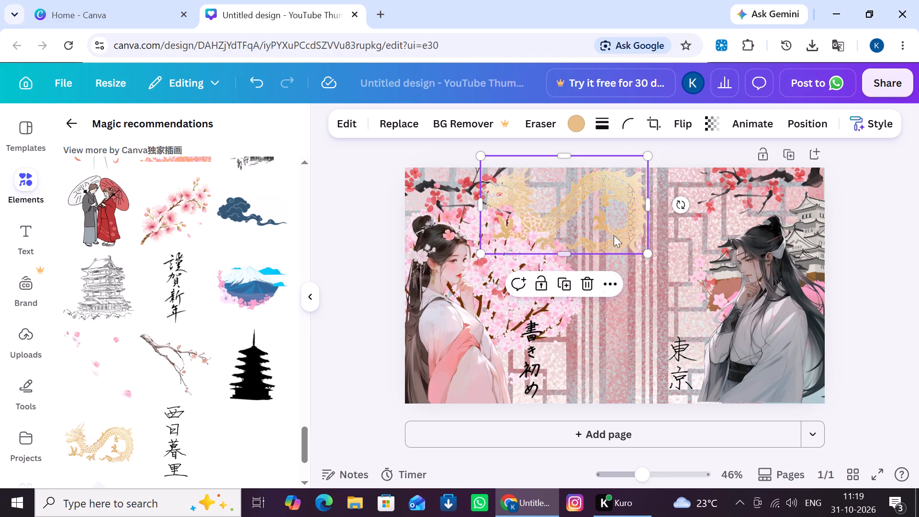
{"action": "left_click_drag", "start_coordinate": [614, 235], "coordinate": [677, 276]}
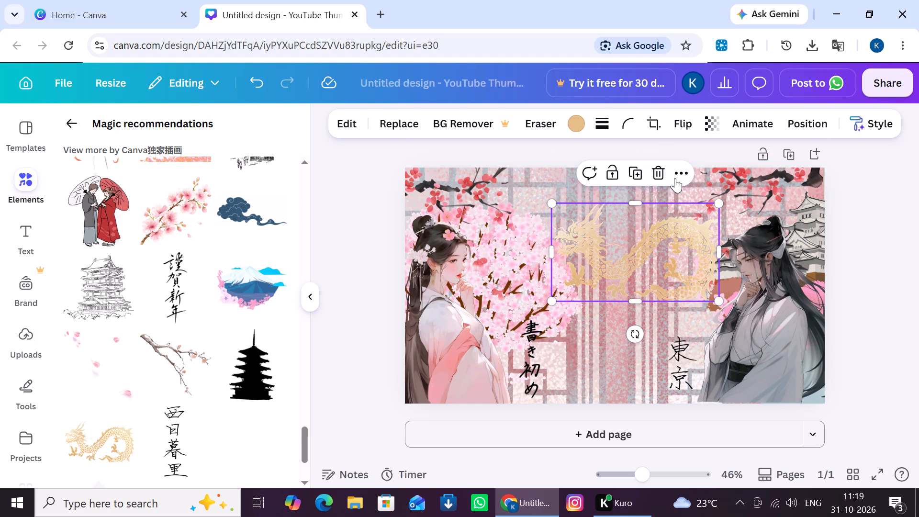
Send the golden dragon backward in the layer order.
{"action": "left_click", "coordinate": [675, 176]}
{"action": "left_click", "coordinate": [582, 249]}
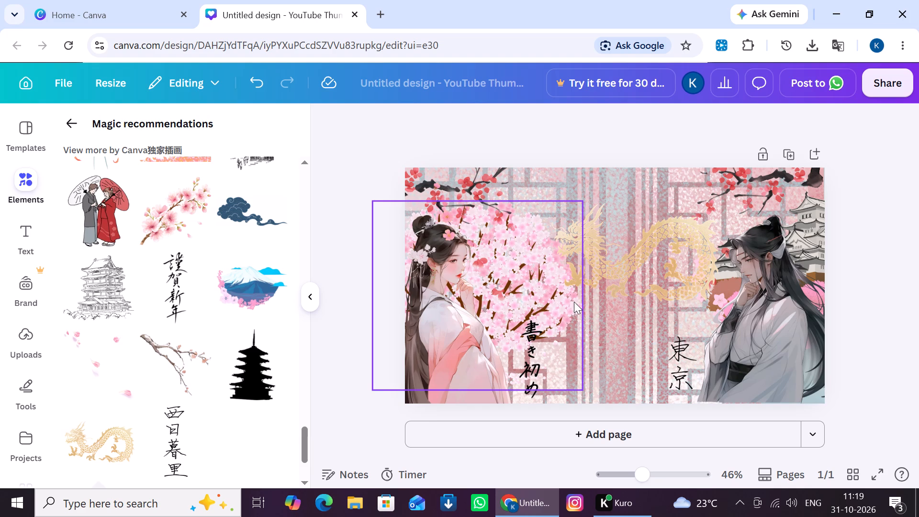
{"action": "key", "text": "ctrl+bracketleft"}
{"action": "key", "text": "ctrl+bracketleft"}
{"action": "left_click", "coordinate": [642, 275], "text": "ctrl"}
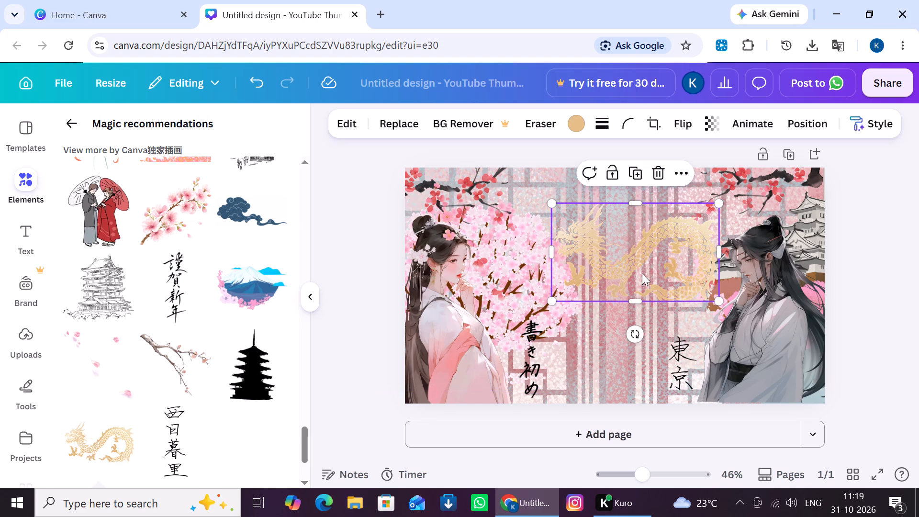
{"action": "key", "text": "ctrl+bracketleft"}
{"action": "key", "text": "ctrl+bracketleft"}
{"action": "key", "text": "ctrl+bracketleft"}
{"action": "key", "text": "ctrl+bracketleft"}
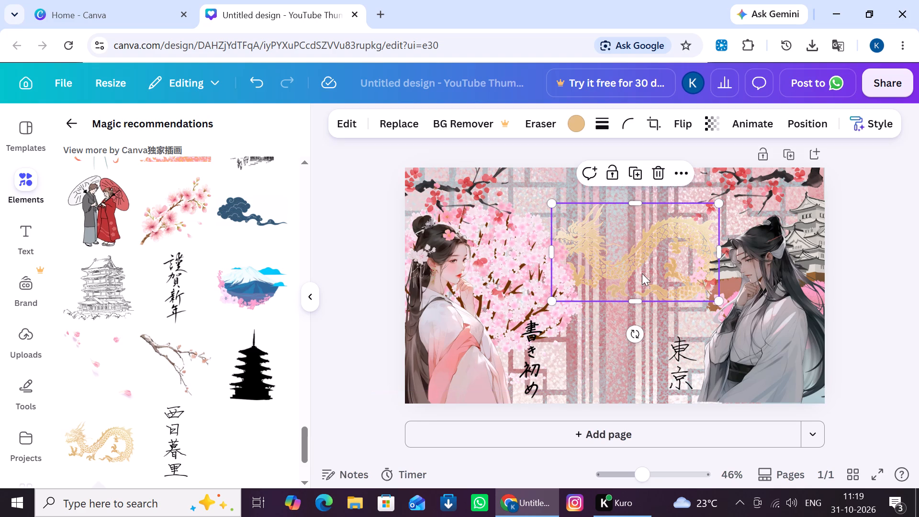
{"action": "left_click", "coordinate": [604, 326]}
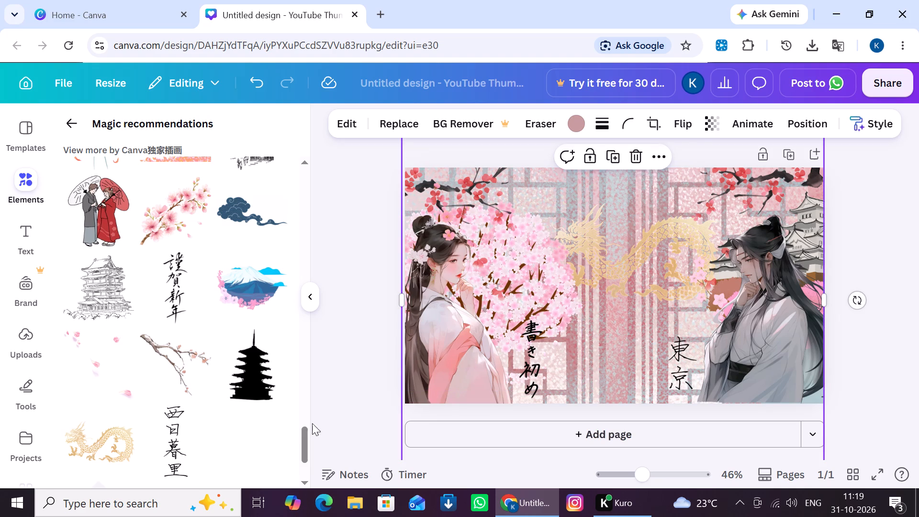
Add the large pink cherry blossom cluster from the recommended graphics, shrink it and place it bottom centre between the two calligraphies.
{"action": "scroll", "coordinate": [204, 305], "scroll_direction": "down", "scroll_amount": 1}
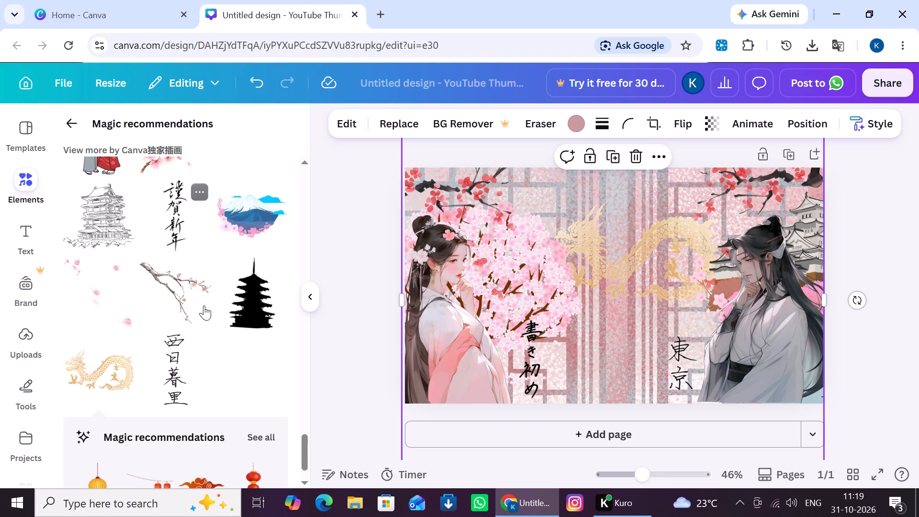
{"action": "scroll", "coordinate": [204, 305], "scroll_direction": "up", "scroll_amount": 1}
{"action": "scroll", "coordinate": [204, 305], "scroll_direction": "down", "scroll_amount": 4}
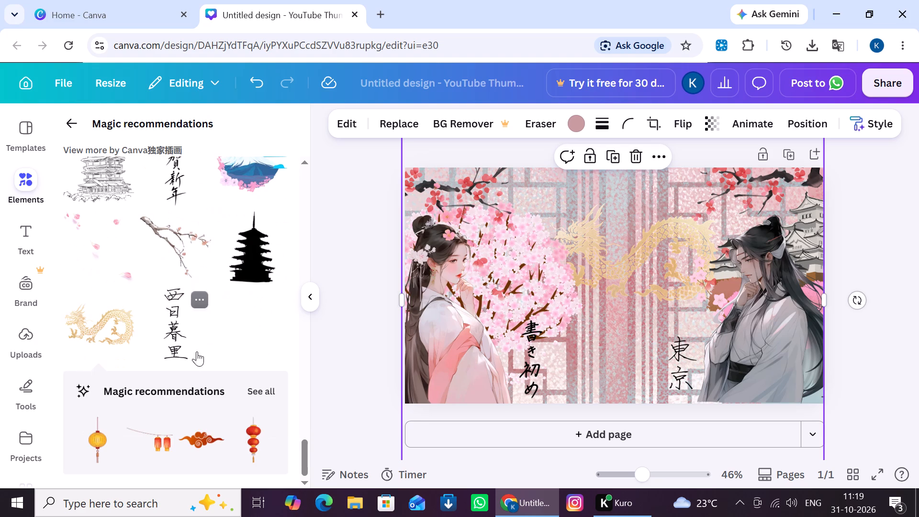
{"action": "scroll", "coordinate": [179, 376], "scroll_direction": "down", "scroll_amount": 2}
{"action": "scroll", "coordinate": [171, 393], "scroll_direction": "up", "scroll_amount": 8}
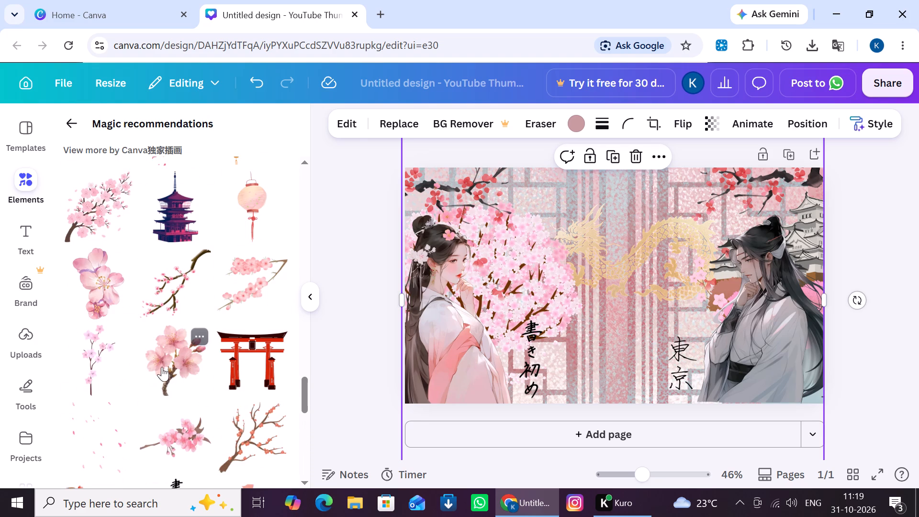
{"action": "left_click", "coordinate": [161, 369]}
{"action": "left_click_drag", "start_coordinate": [591, 342], "coordinate": [588, 436]}
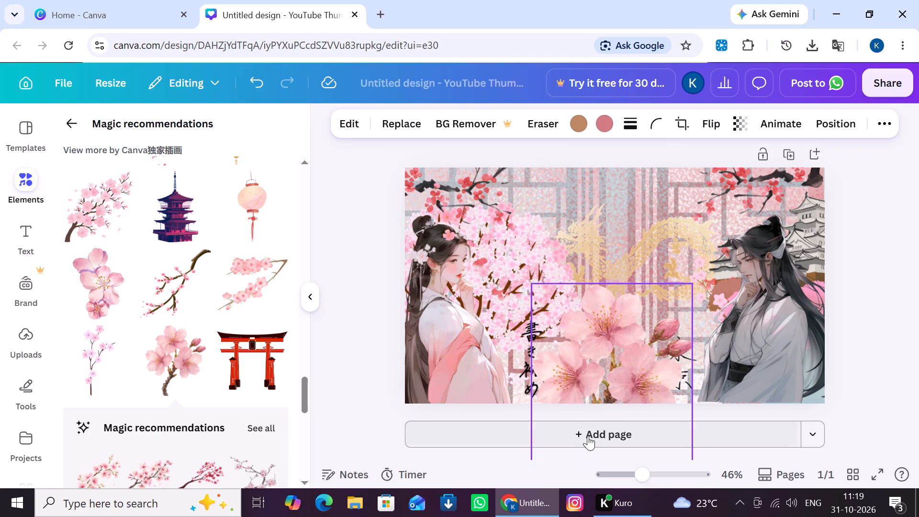
{"action": "left_click_drag", "start_coordinate": [588, 436], "coordinate": [588, 440]}
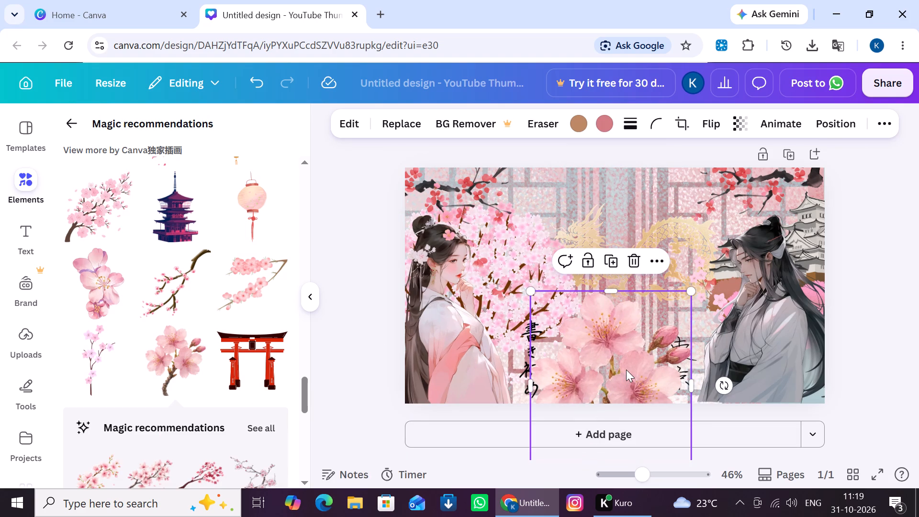
{"action": "left_click_drag", "start_coordinate": [695, 293], "coordinate": [695, 292]}
{"action": "left_click_drag", "start_coordinate": [695, 292], "coordinate": [633, 342]}
{"action": "left_click_drag", "start_coordinate": [554, 376], "coordinate": [589, 355]}
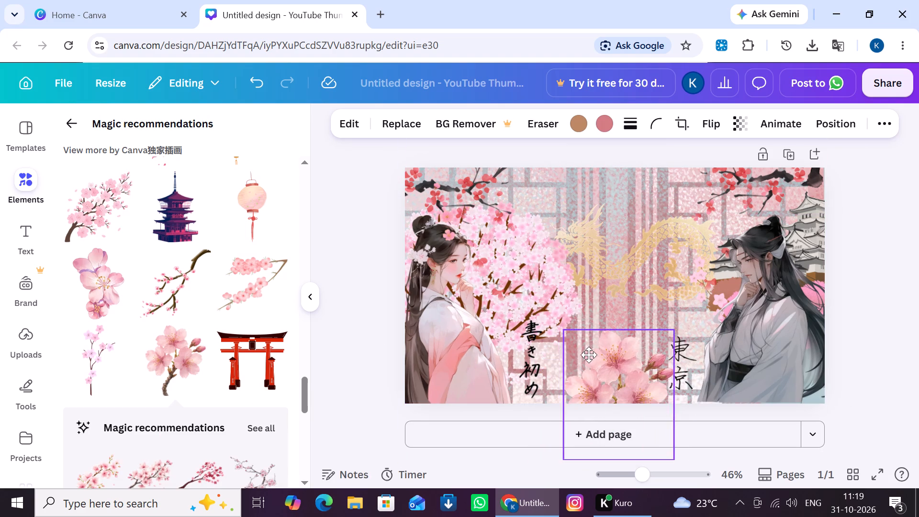
{"action": "left_click_drag", "start_coordinate": [589, 355], "coordinate": [585, 356]}
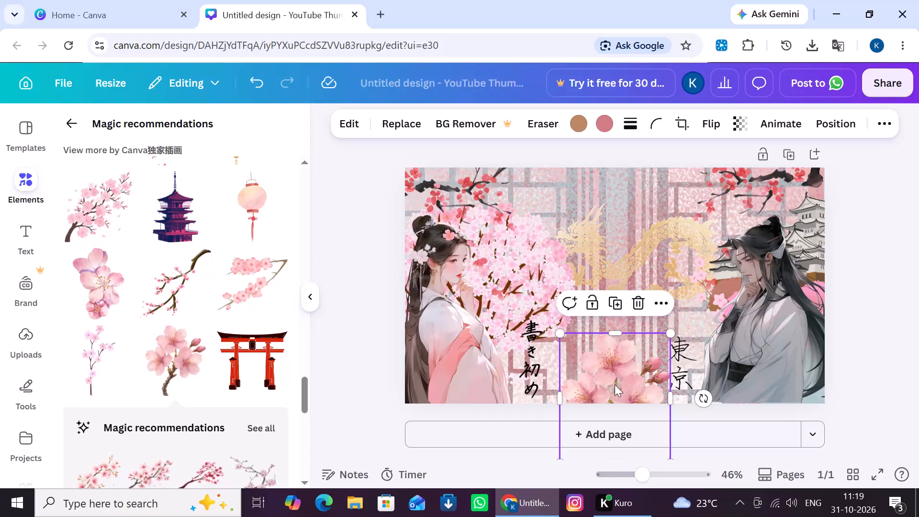
Layer the blossom cluster behind the calligraphy but in front of the lattice window, and enlarge it slightly at the page's bottom centre.
{"action": "key", "text": "ctrl+bracketleft"}
{"action": "key", "text": "ctrl+bracketleft"}
{"action": "key", "text": "ctrl+bracketleft"}
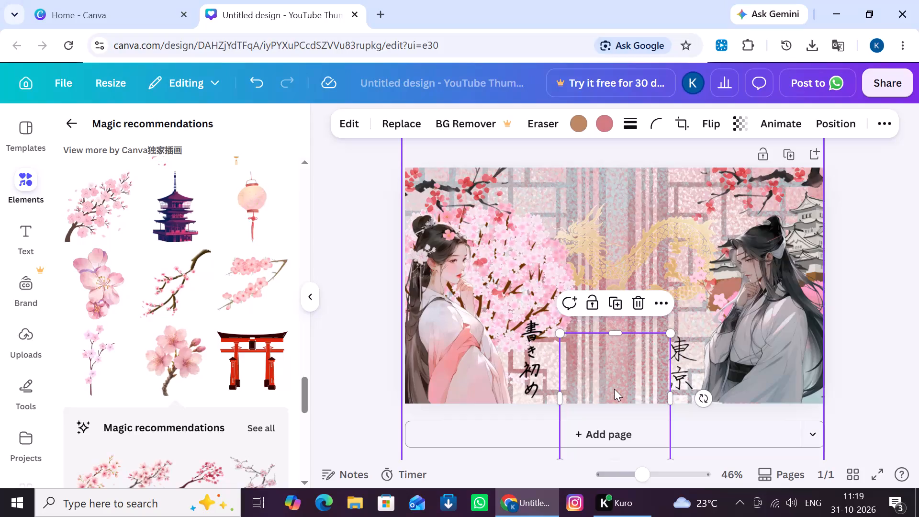
{"action": "key", "text": "ctrl+bracketright"}
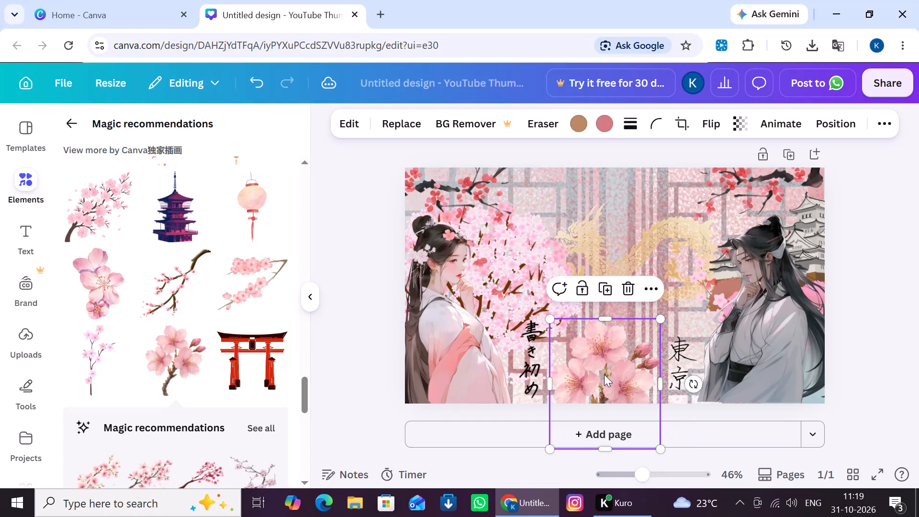
{"action": "left_click_drag", "start_coordinate": [657, 446], "coordinate": [686, 473]}
{"action": "left_click", "coordinate": [365, 379]}
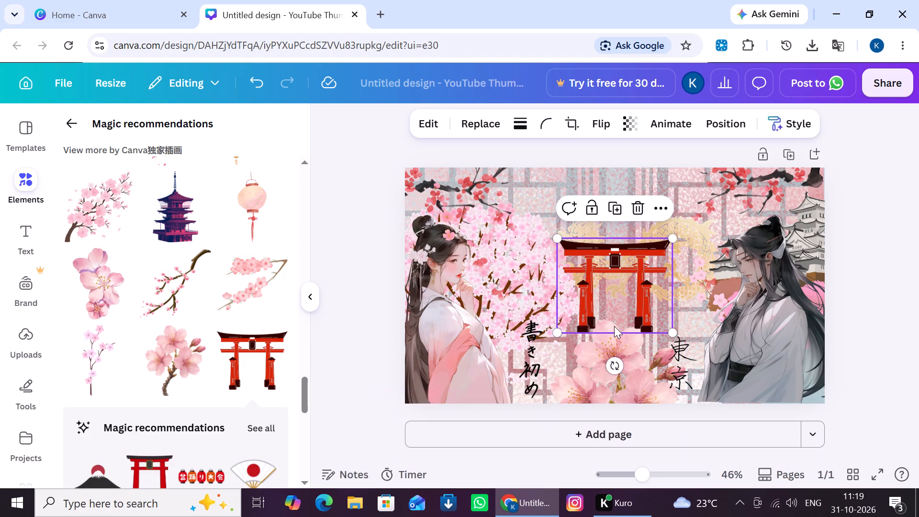
Browse the remaining recommended graphics for further decorations.
{"action": "scroll", "coordinate": [150, 379], "scroll_direction": "down", "scroll_amount": 3}
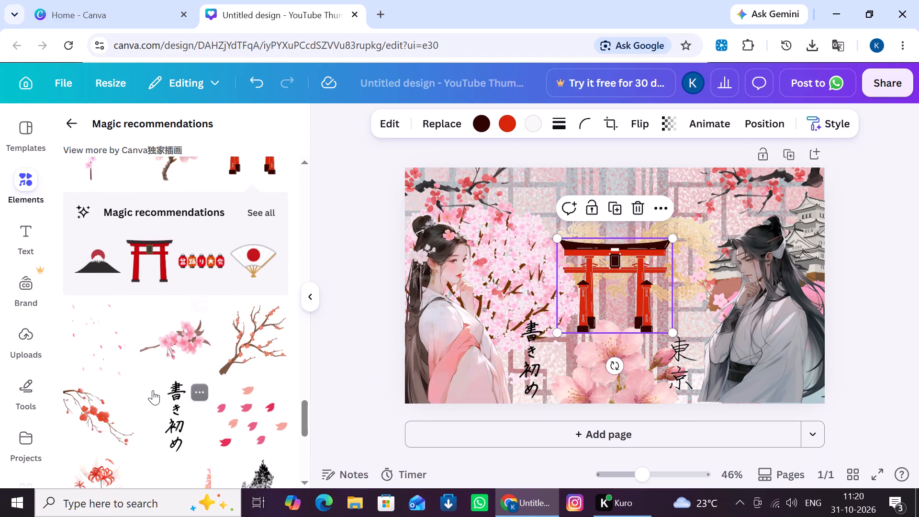
{"action": "scroll", "coordinate": [153, 390], "scroll_direction": "down", "scroll_amount": 3}
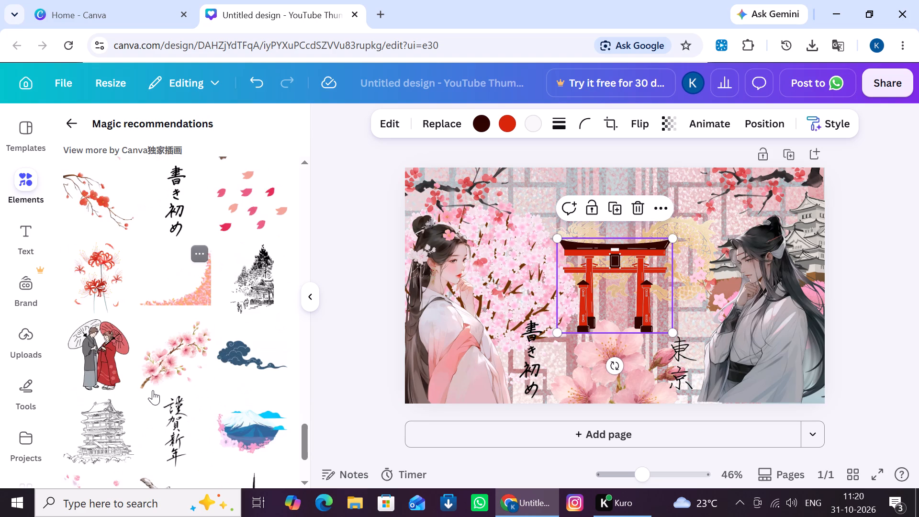
{"action": "scroll", "coordinate": [153, 390], "scroll_direction": "down", "scroll_amount": 2}
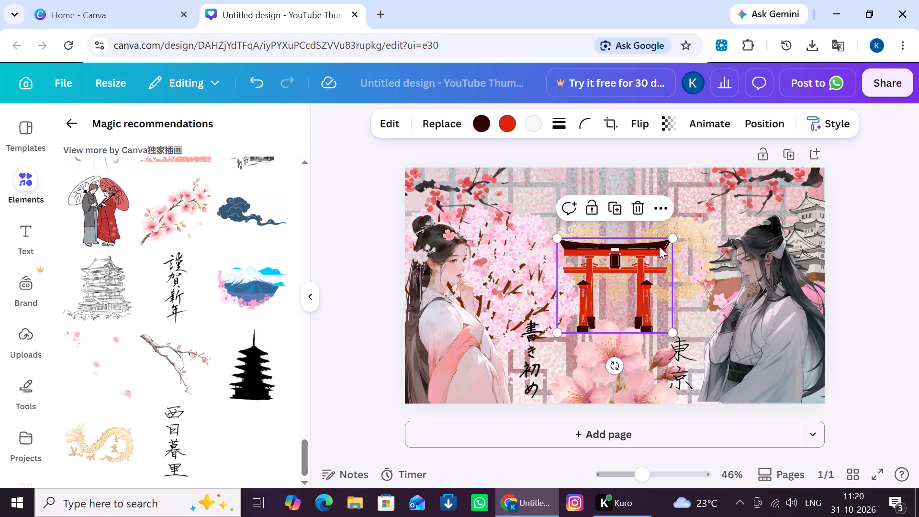
Enlarge the red torii gate to nearly half the page's width and move it to the top centre between the couple.
{"action": "left_click_drag", "start_coordinate": [672, 331], "coordinate": [712, 396]}
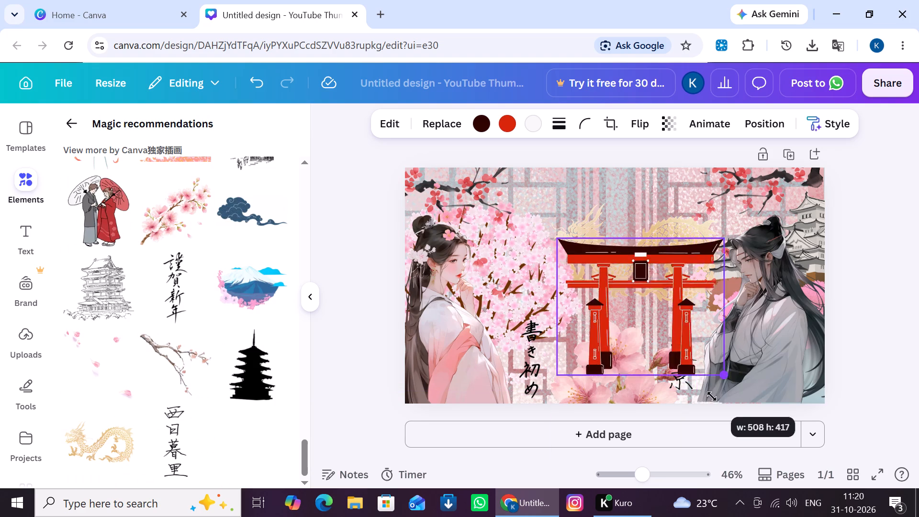
{"action": "left_click_drag", "start_coordinate": [712, 396], "coordinate": [730, 435]}
{"action": "left_click_drag", "start_coordinate": [680, 364], "coordinate": [621, 288]}
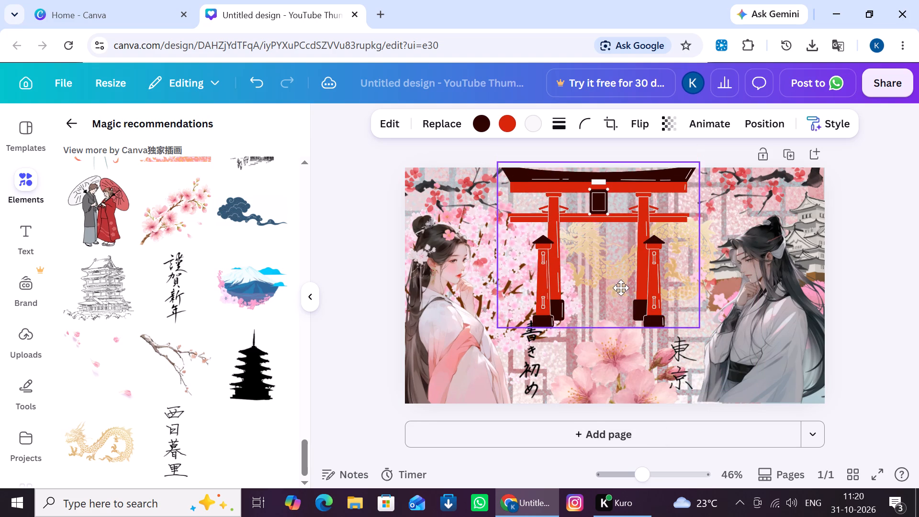
{"action": "left_click_drag", "start_coordinate": [621, 288], "coordinate": [630, 294]}
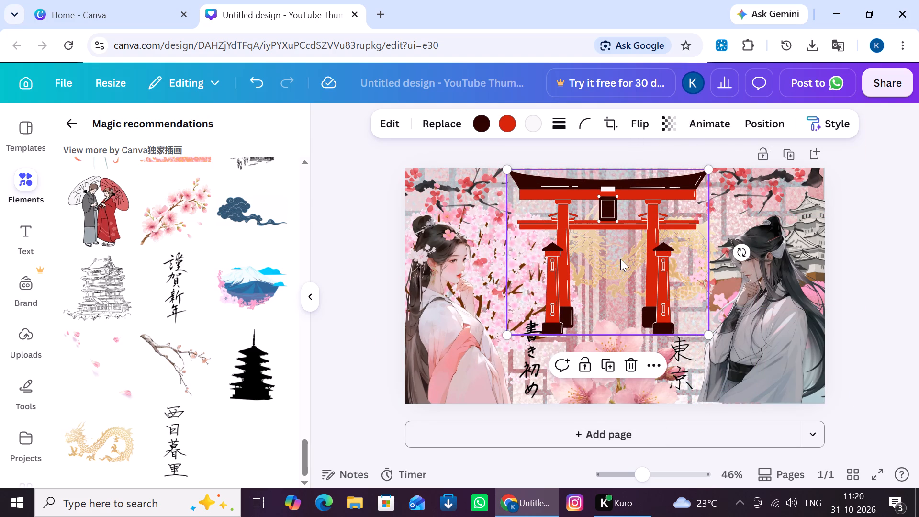
Shift the torii gate slightly left and send it backward until it sits behind the pink blossom tree and golden dragon.
{"action": "key", "text": "ctrl+bracketleft"}
{"action": "key", "text": "ctrl+bracketleft"}
{"action": "key", "text": "ctrl+bracketleft"}
{"action": "key", "text": "ctrl+bracketleft"}
{"action": "key", "text": "ctrl+bracketleft"}
{"action": "left_click_drag", "start_coordinate": [622, 259], "coordinate": [711, 270]}
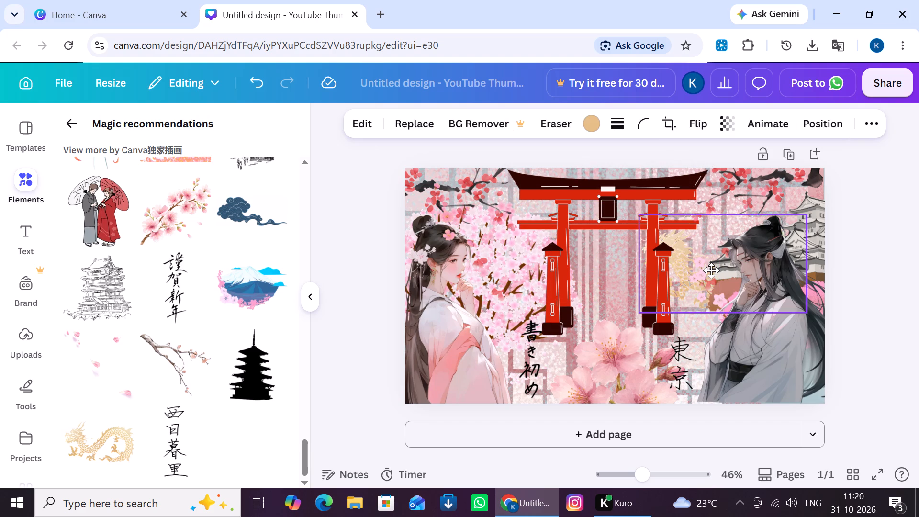
{"action": "left_click_drag", "start_coordinate": [711, 270], "coordinate": [611, 262]}
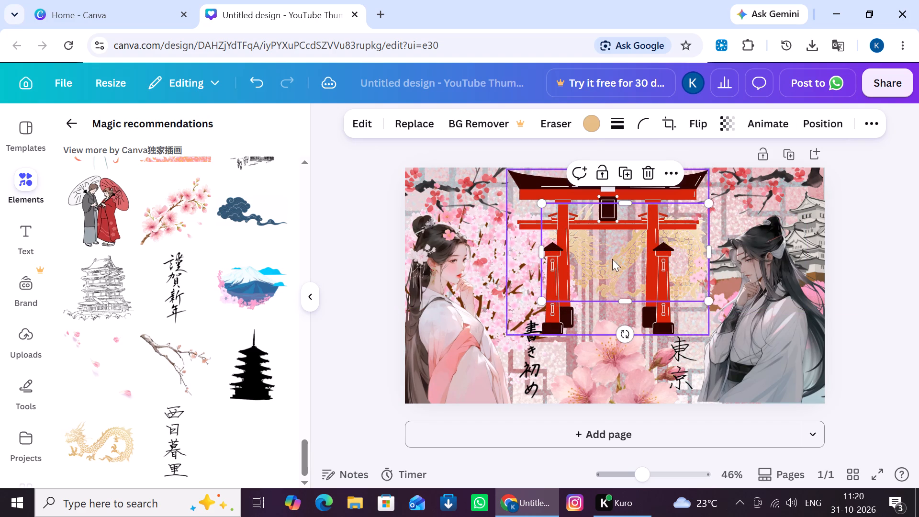
{"action": "left_click", "coordinate": [691, 190]}
{"action": "left_click", "coordinate": [671, 189]}
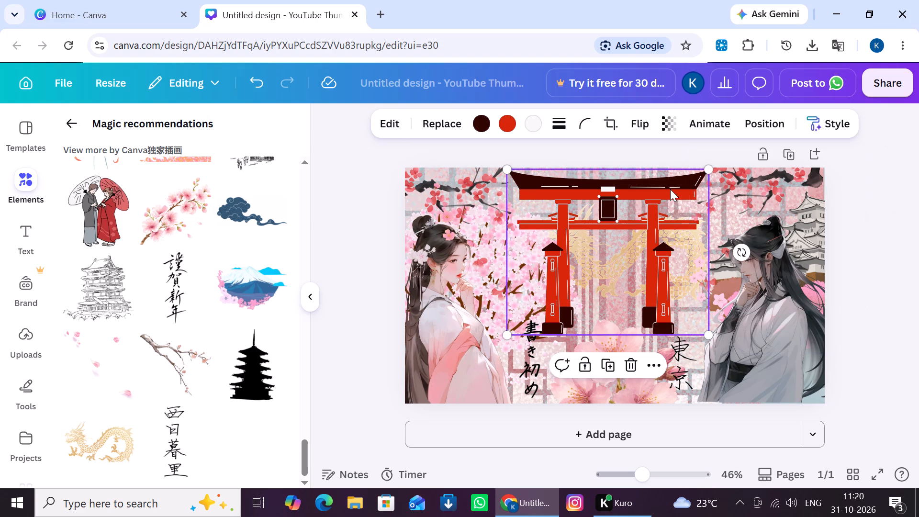
{"action": "left_click_drag", "start_coordinate": [670, 189], "coordinate": [664, 191]}
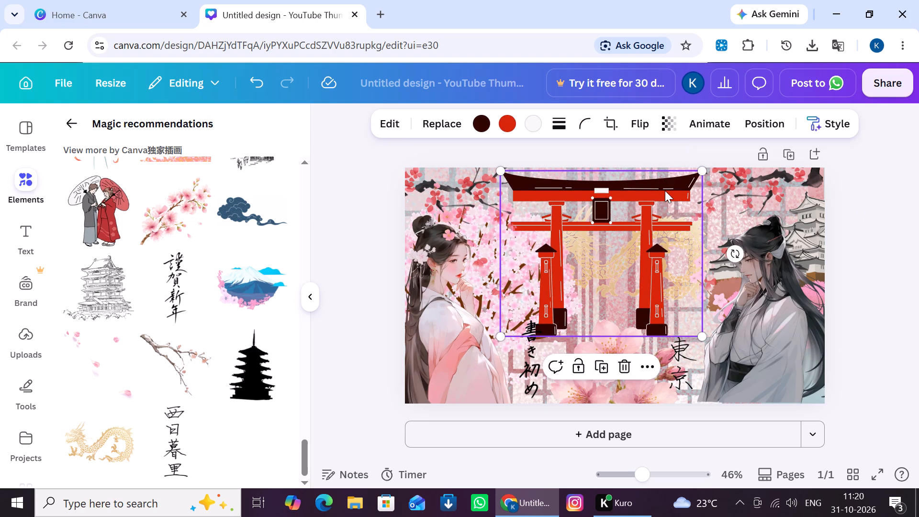
{"action": "key", "text": "ctrl+bracketleft"}
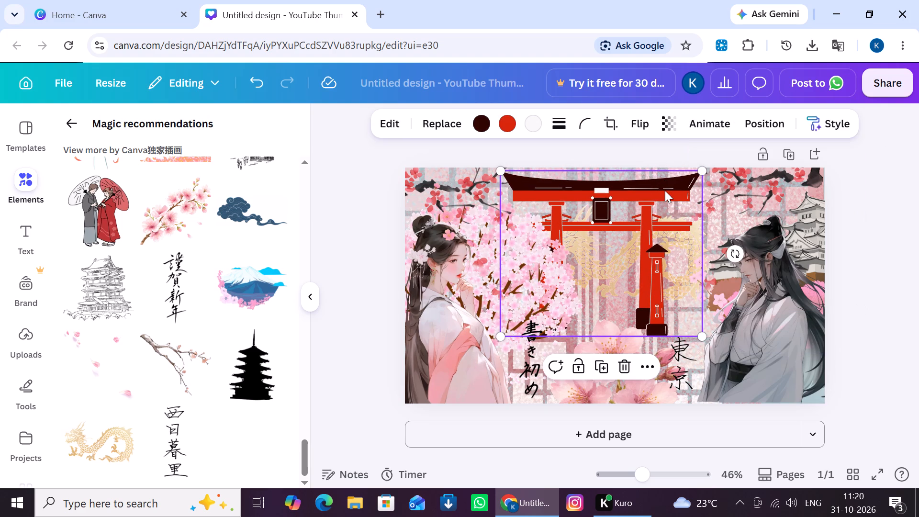
{"action": "key", "text": "ctrl+bracketleft"}
{"action": "key", "text": "ctrl+bracketleft"}
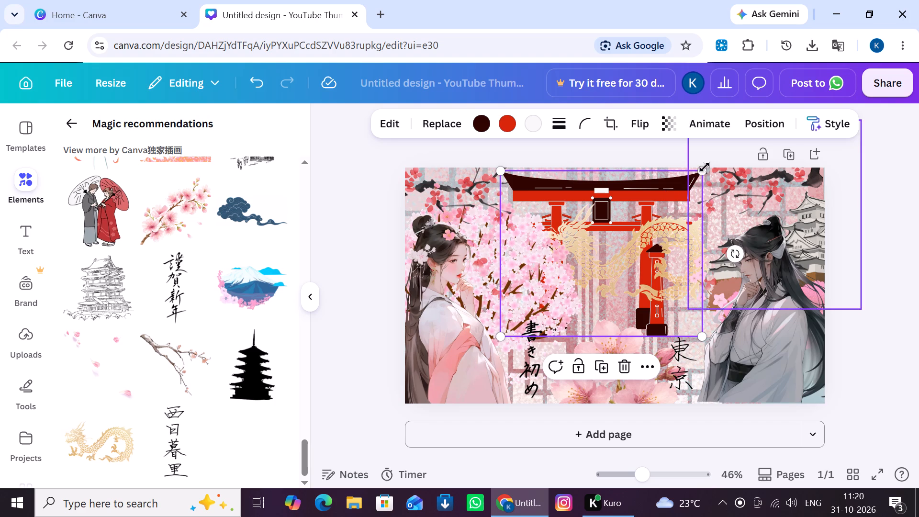
Fade the torii gate by lowering its transparency value to a little under 41.
{"action": "left_click", "coordinate": [665, 124]}
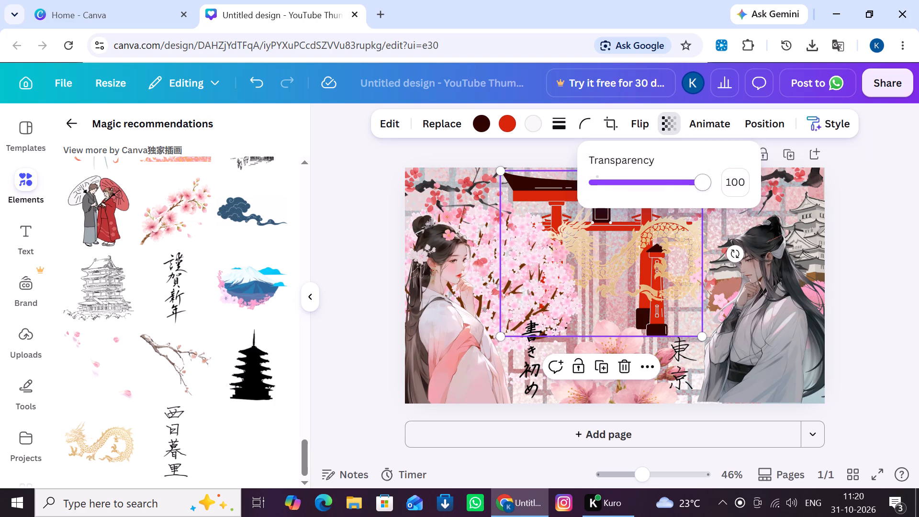
{"action": "left_click_drag", "start_coordinate": [706, 184], "coordinate": [640, 205]}
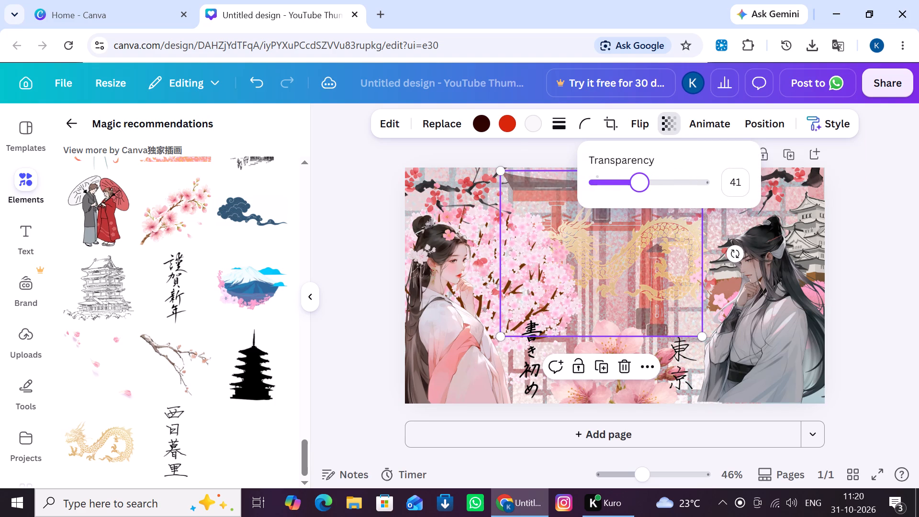
{"action": "left_click_drag", "start_coordinate": [640, 205], "coordinate": [634, 207]}
{"action": "left_click", "coordinate": [362, 231]}
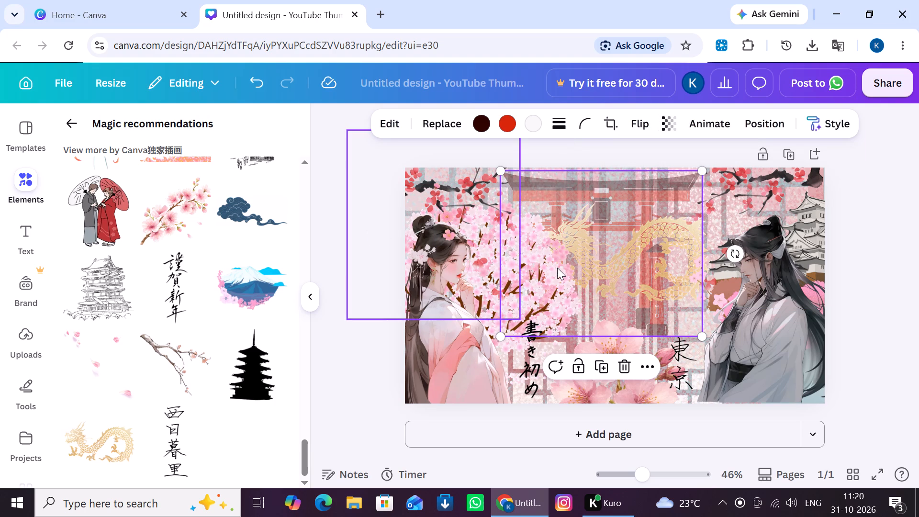
Fade the pink blossom cluster at the page's bottom centre slightly, setting its transparency value a little above 79.
{"action": "left_click", "coordinate": [598, 258]}
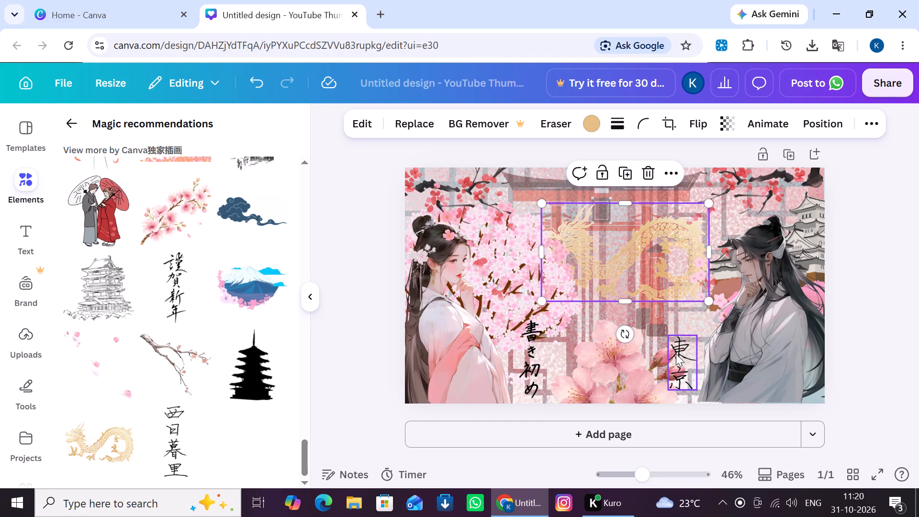
{"action": "left_click", "coordinate": [640, 361]}
{"action": "left_click", "coordinate": [737, 128]}
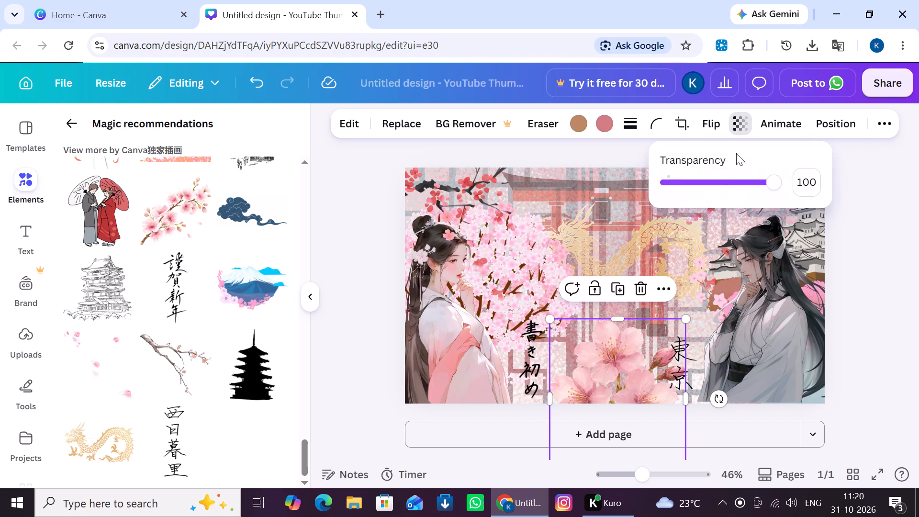
{"action": "left_click", "coordinate": [725, 180]}
{"action": "left_click_drag", "start_coordinate": [731, 180], "coordinate": [752, 180]}
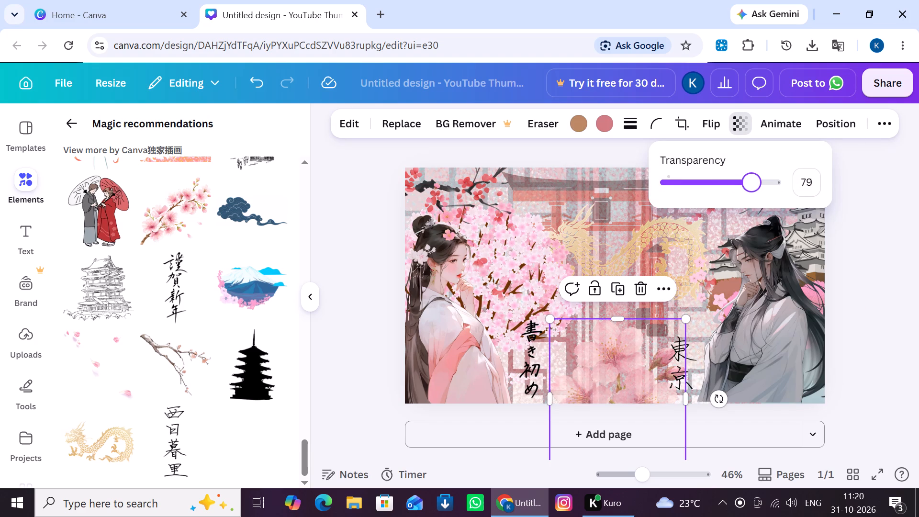
{"action": "left_click_drag", "start_coordinate": [752, 180], "coordinate": [760, 181]}
{"action": "left_click", "coordinate": [377, 333]}
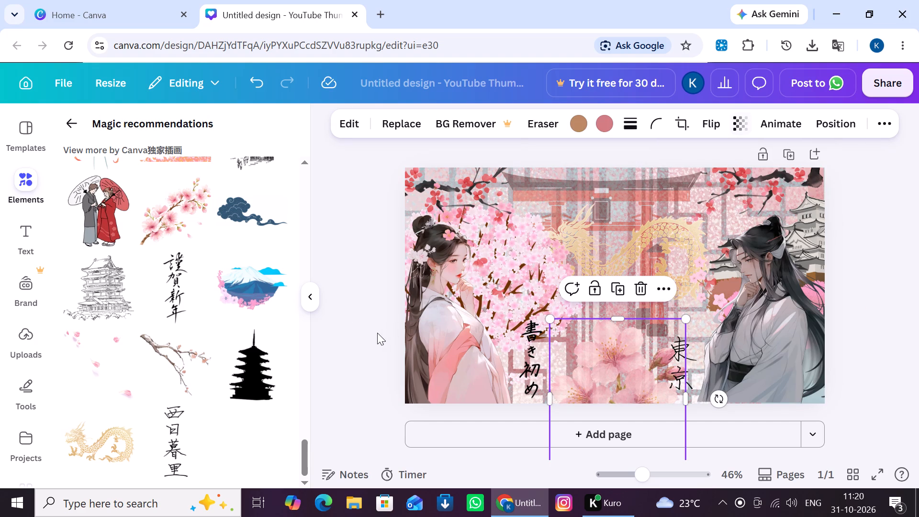
{"action": "left_click", "coordinate": [383, 348]}
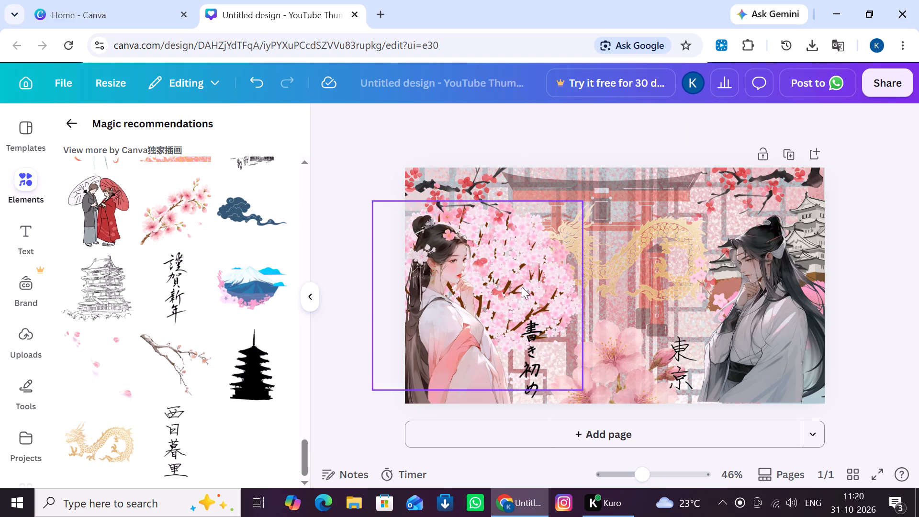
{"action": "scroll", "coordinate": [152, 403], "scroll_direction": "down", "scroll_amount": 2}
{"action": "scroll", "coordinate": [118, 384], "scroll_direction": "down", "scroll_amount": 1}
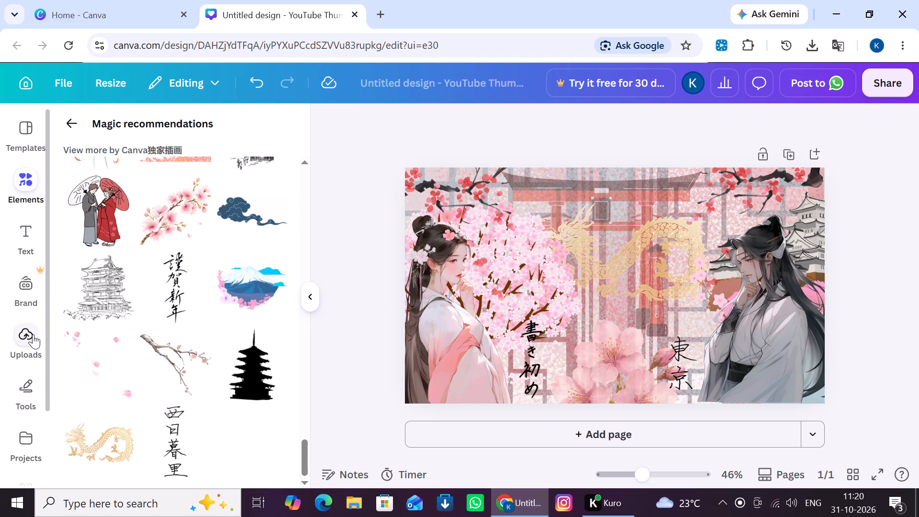
Browse the ready-made text styles and font combinations for a lettering style that suits the thumbnail.
{"action": "left_click", "coordinate": [38, 236]}
{"action": "scroll", "coordinate": [168, 275], "scroll_direction": "down", "scroll_amount": 4}
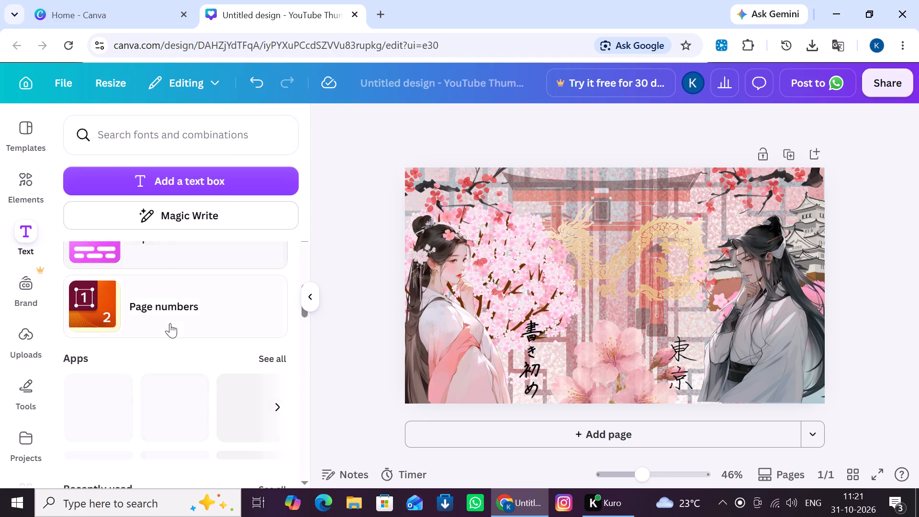
{"action": "scroll", "coordinate": [170, 326], "scroll_direction": "down", "scroll_amount": 4}
{"action": "scroll", "coordinate": [211, 279], "scroll_direction": "down", "scroll_amount": 2}
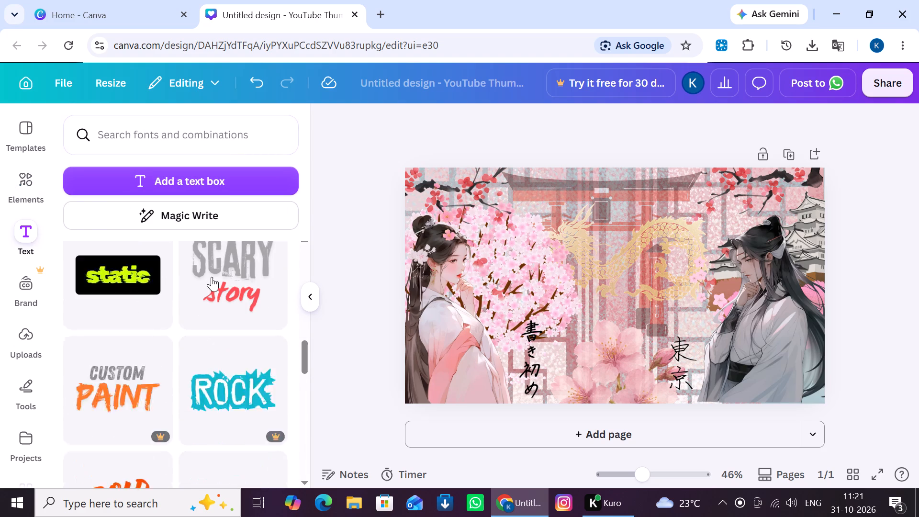
{"action": "scroll", "coordinate": [212, 277], "scroll_direction": "down", "scroll_amount": 9}
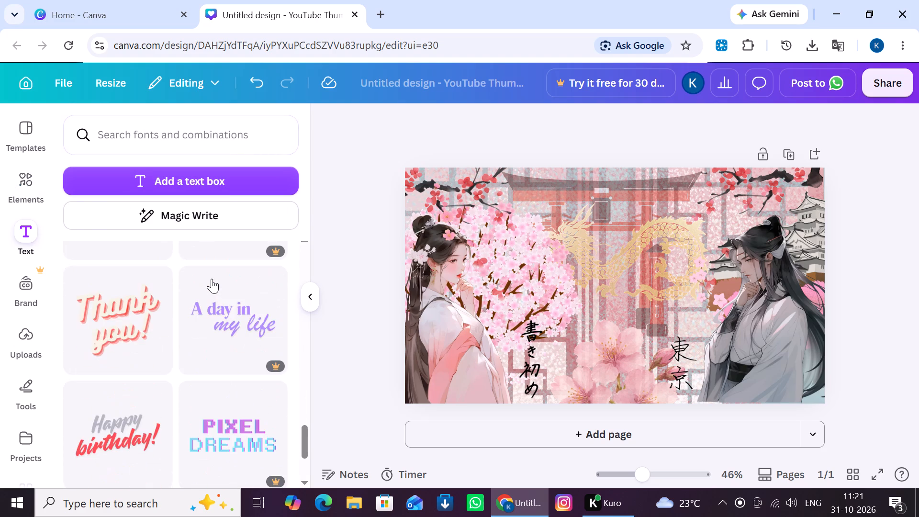
{"action": "scroll", "coordinate": [212, 279], "scroll_direction": "up", "scroll_amount": 2}
{"action": "scroll", "coordinate": [212, 279], "scroll_direction": "down", "scroll_amount": 3}
{"action": "scroll", "coordinate": [210, 344], "scroll_direction": "down", "scroll_amount": 2}
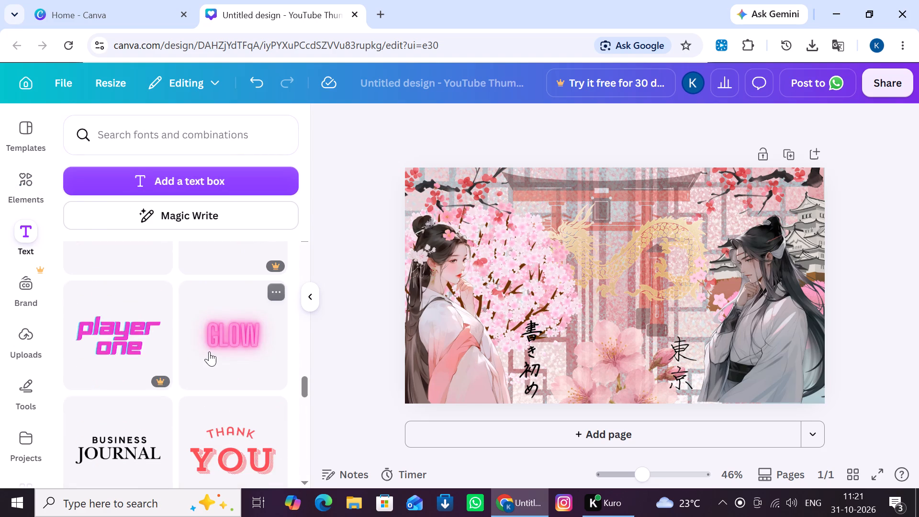
{"action": "scroll", "coordinate": [209, 352], "scroll_direction": "down", "scroll_amount": 9}
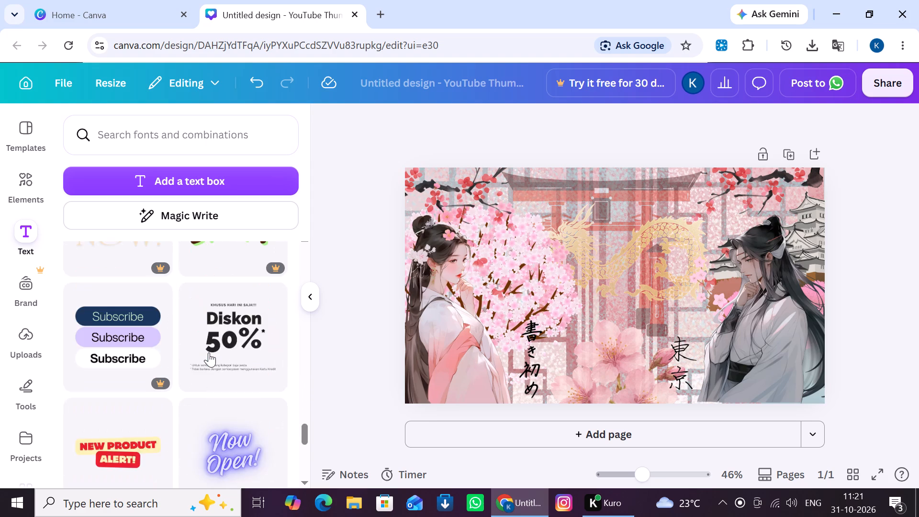
{"action": "scroll", "coordinate": [209, 351], "scroll_direction": "down", "scroll_amount": 9}
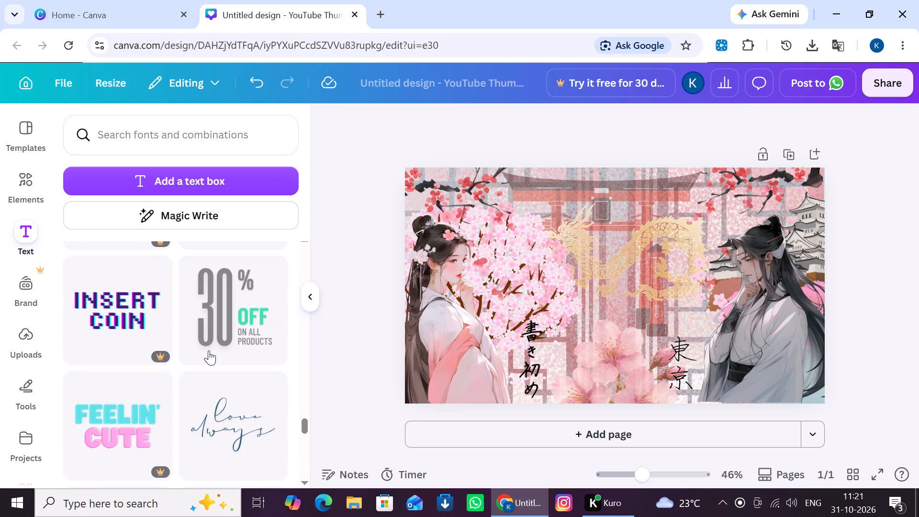
{"action": "scroll", "coordinate": [208, 351], "scroll_direction": "down", "scroll_amount": 5}
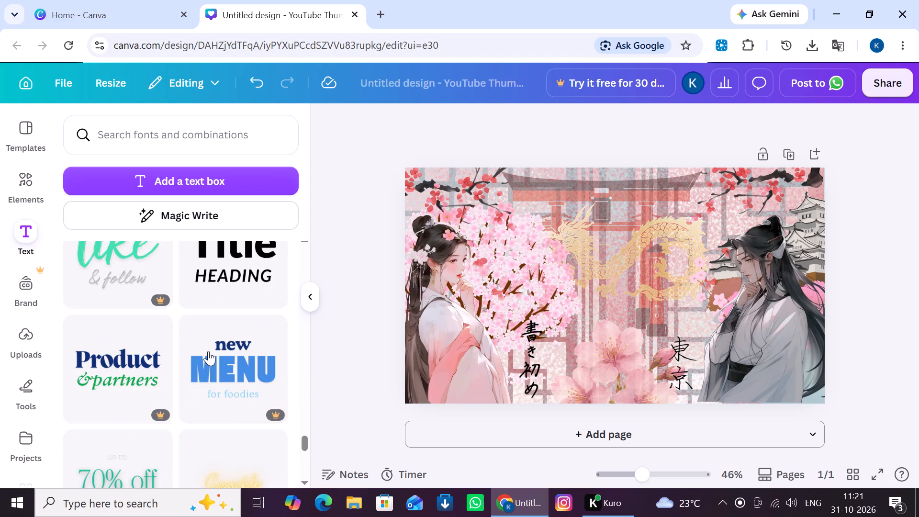
{"action": "scroll", "coordinate": [208, 351], "scroll_direction": "down", "scroll_amount": 2}
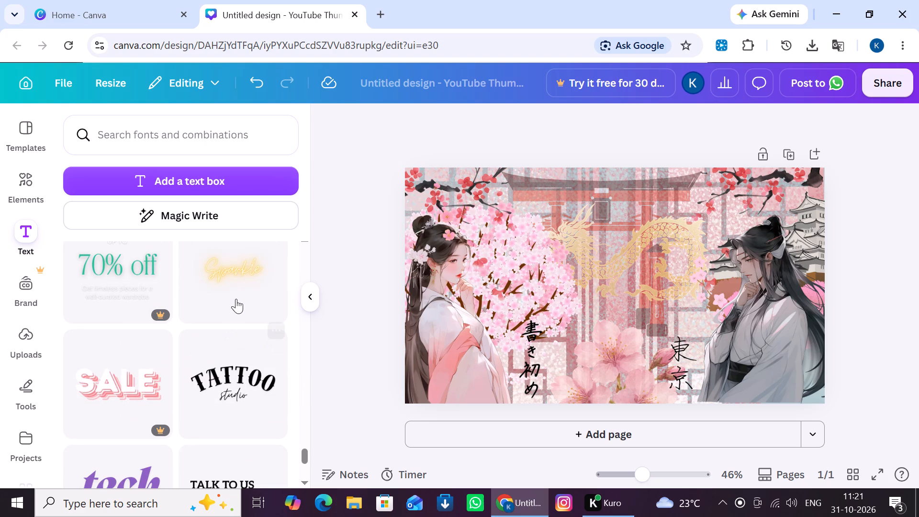
{"action": "scroll", "coordinate": [236, 287], "scroll_direction": "down", "scroll_amount": 2}
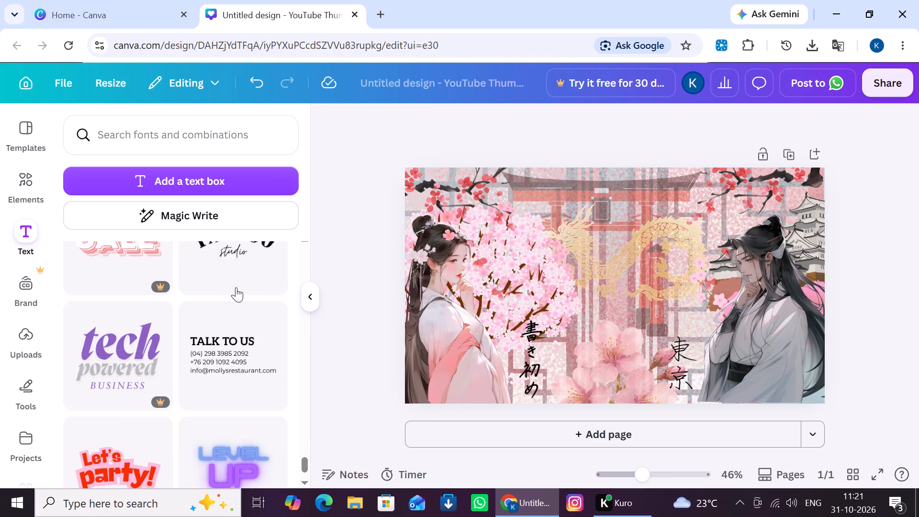
{"action": "scroll", "coordinate": [236, 287], "scroll_direction": "down", "scroll_amount": 6}
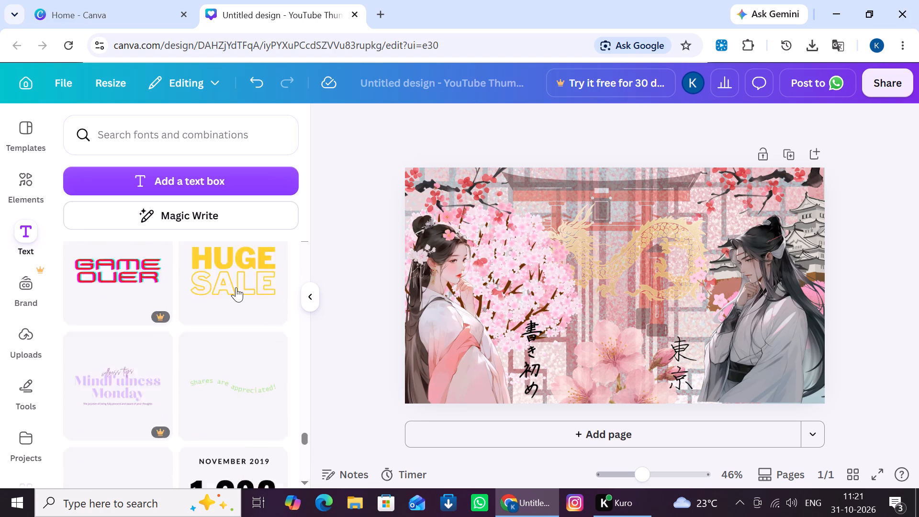
{"action": "scroll", "coordinate": [236, 287], "scroll_direction": "down", "scroll_amount": 10}
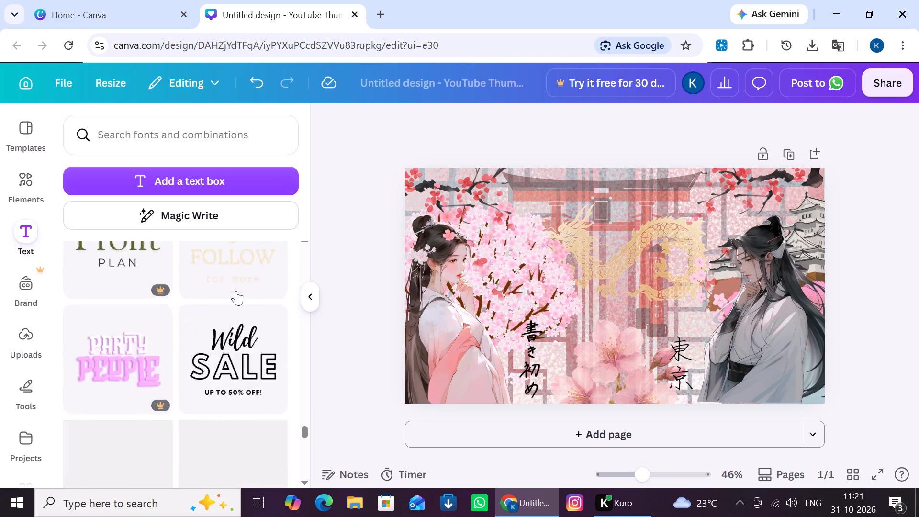
{"action": "scroll", "coordinate": [236, 291], "scroll_direction": "down", "scroll_amount": 10}
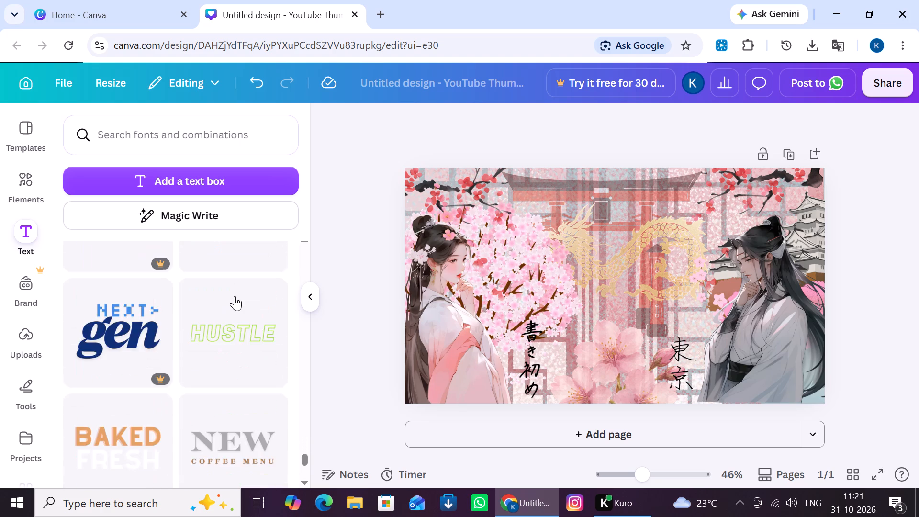
{"action": "scroll", "coordinate": [235, 296], "scroll_direction": "down", "scroll_amount": 7}
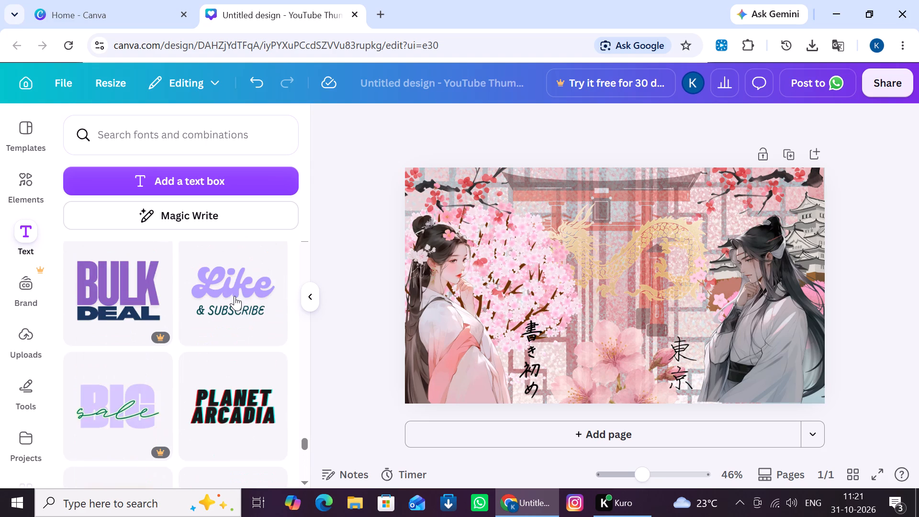
{"action": "scroll", "coordinate": [235, 296], "scroll_direction": "down", "scroll_amount": 8}
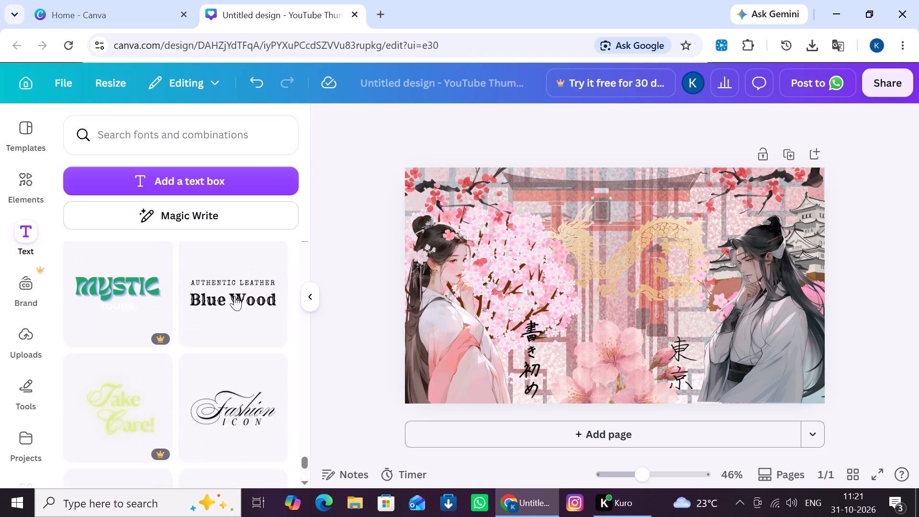
{"action": "scroll", "coordinate": [235, 296], "scroll_direction": "down", "scroll_amount": 4}
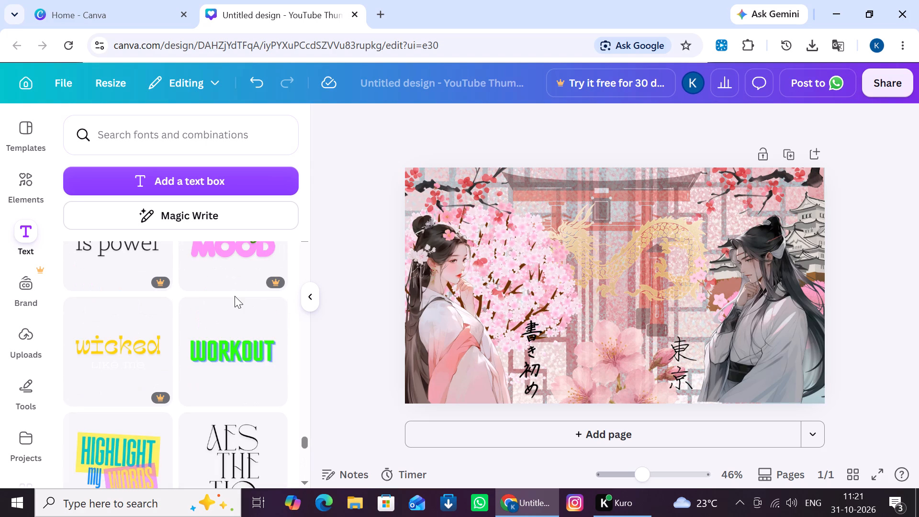
{"action": "scroll", "coordinate": [235, 296], "scroll_direction": "down", "scroll_amount": 5}
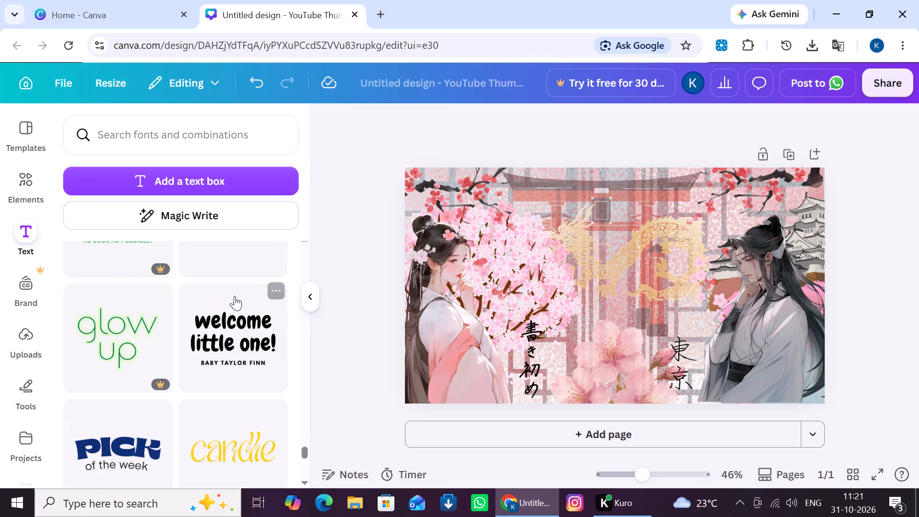
{"action": "scroll", "coordinate": [235, 296], "scroll_direction": "down", "scroll_amount": 4}
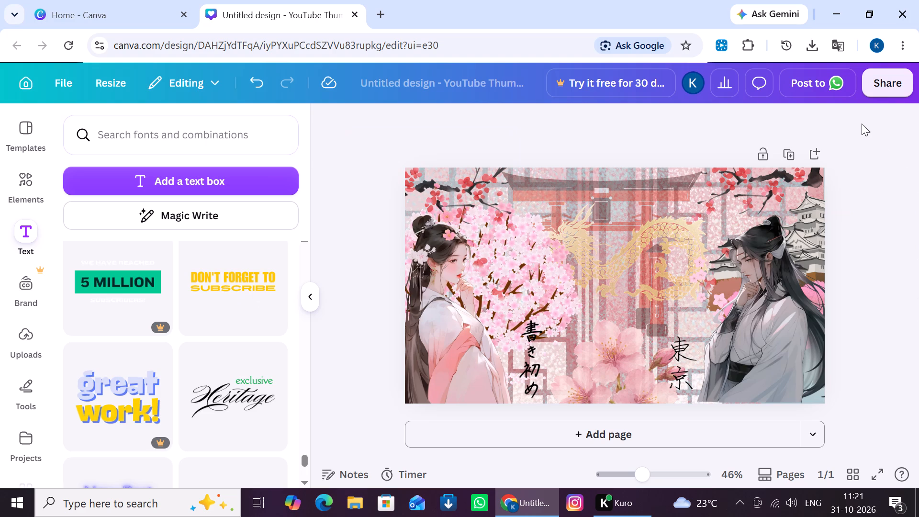
Download the thumbnail design as a PNG at 1,280 × 720 px in high quality.
{"action": "left_click", "coordinate": [884, 90]}
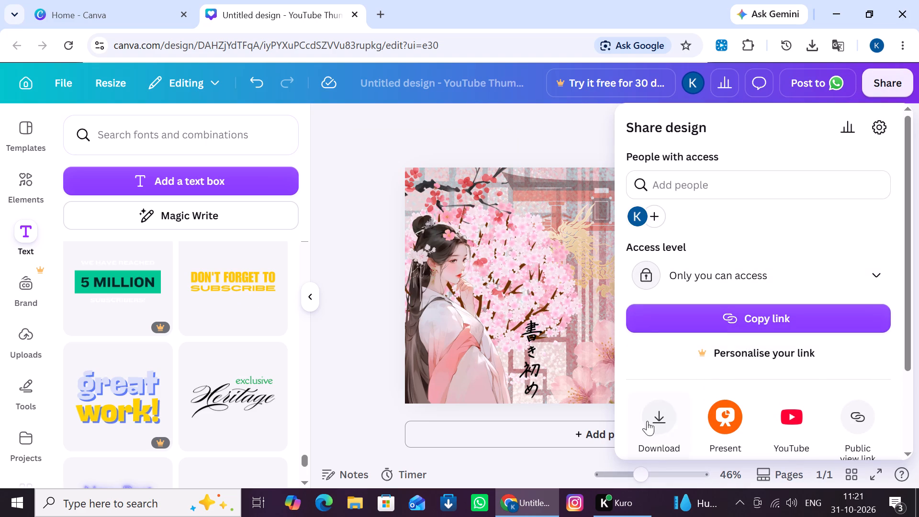
{"action": "left_click", "coordinate": [659, 430]}
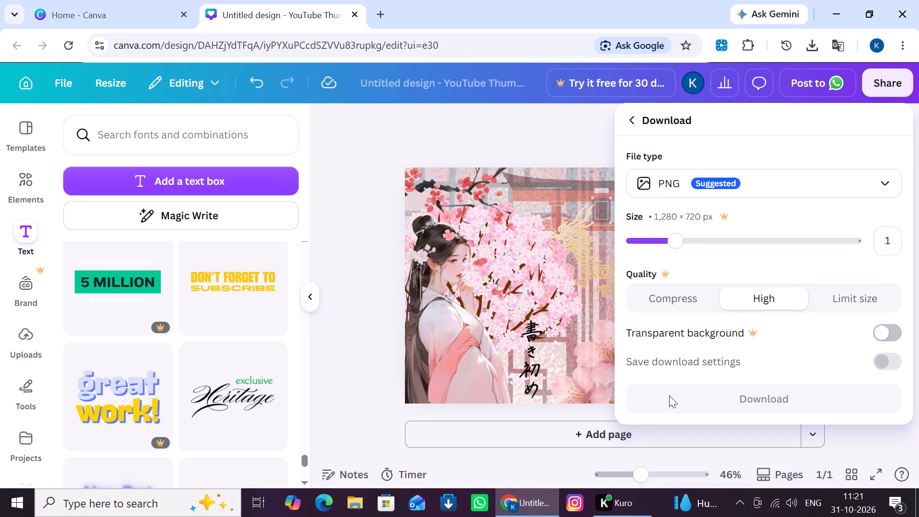
{"action": "left_click", "coordinate": [669, 402]}
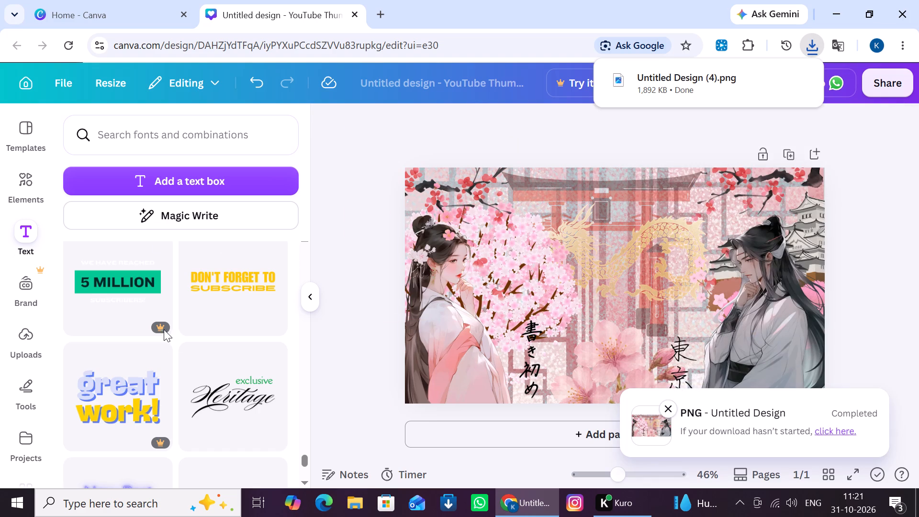
Find the glowing yellow Sparkle text style among the font combinations and add it to the page.
{"action": "scroll", "coordinate": [182, 342], "scroll_direction": "down", "scroll_amount": 1}
{"action": "scroll", "coordinate": [183, 341], "scroll_direction": "up", "scroll_amount": 16}
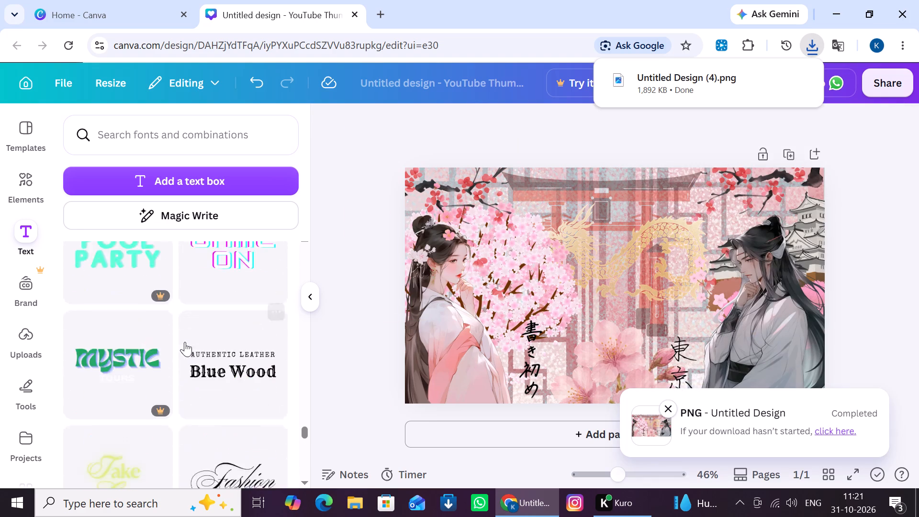
{"action": "scroll", "coordinate": [185, 342], "scroll_direction": "up", "scroll_amount": 7}
{"action": "scroll", "coordinate": [224, 341], "scroll_direction": "up", "scroll_amount": 9}
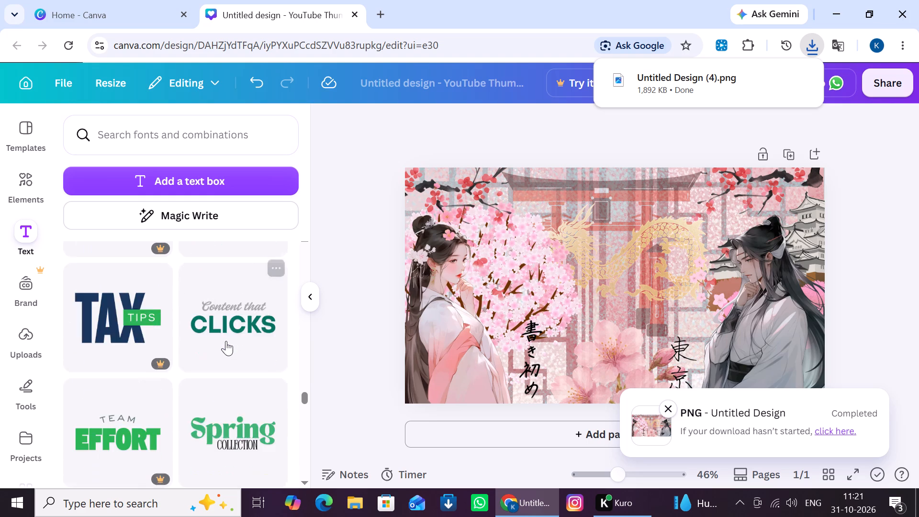
{"action": "scroll", "coordinate": [226, 341], "scroll_direction": "up", "scroll_amount": 18}
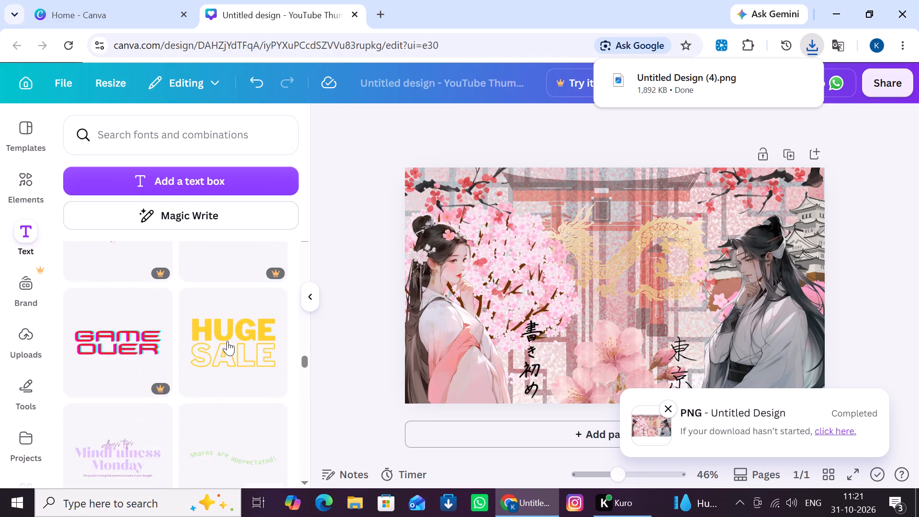
{"action": "scroll", "coordinate": [227, 341], "scroll_direction": "up", "scroll_amount": 10}
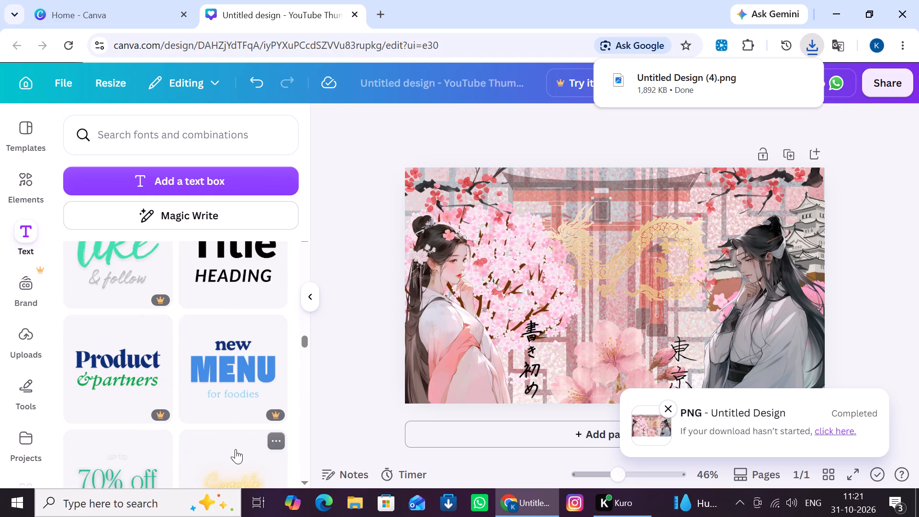
{"action": "left_click", "coordinate": [235, 449]}
Replace the wording of the glowing Sparkle text with the single capital letter A.
{"action": "left_click", "coordinate": [599, 295]}
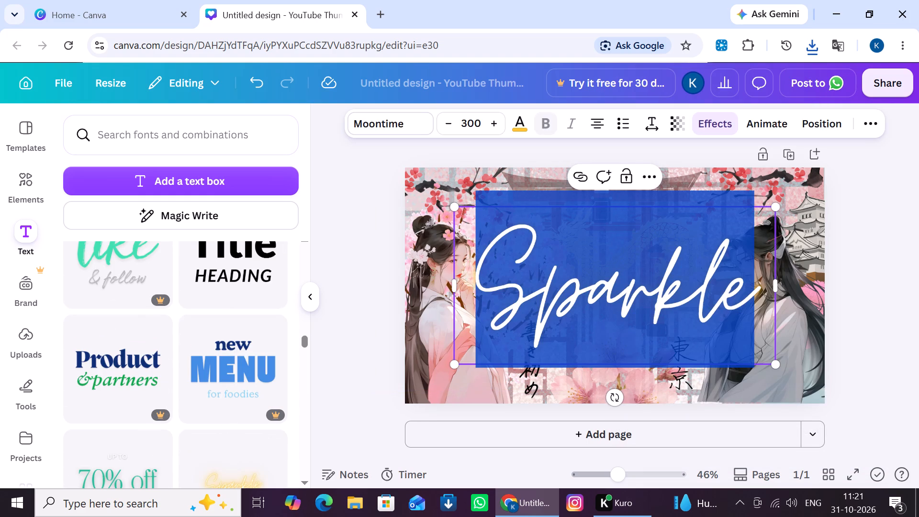
{"action": "key", "text": "BackSpace"}
{"action": "key", "text": "a"}
{"action": "key", "text": "n"}
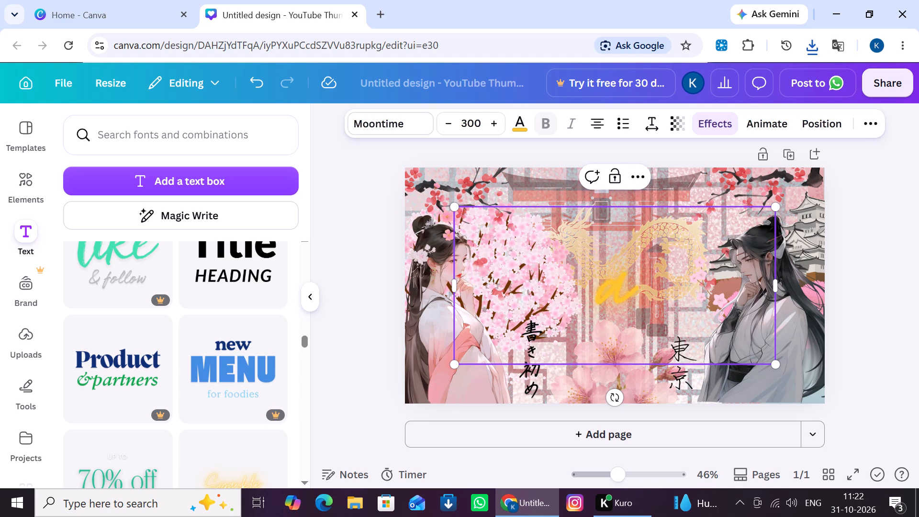
{"action": "key", "text": "BackSpace"}
{"action": "key", "text": "BackSpace"}
{"action": "key", "text": "BackSpace"}
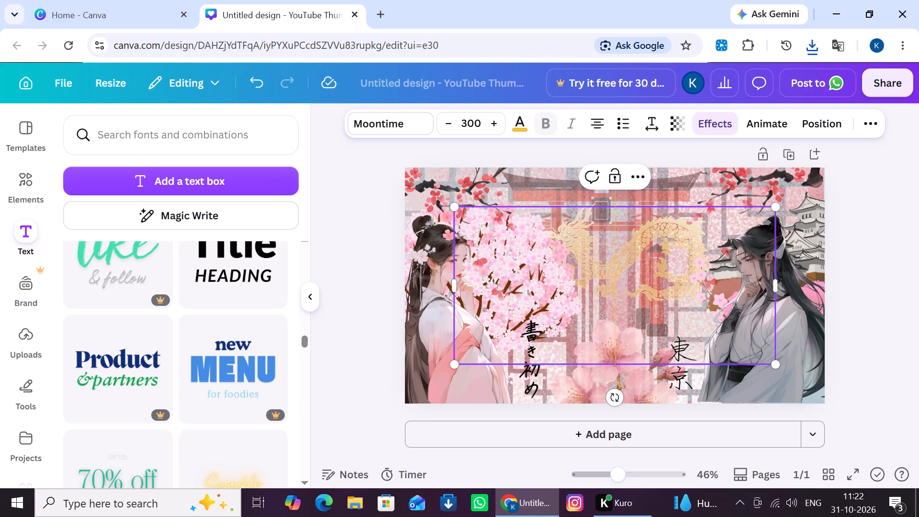
{"action": "key", "text": "a"}
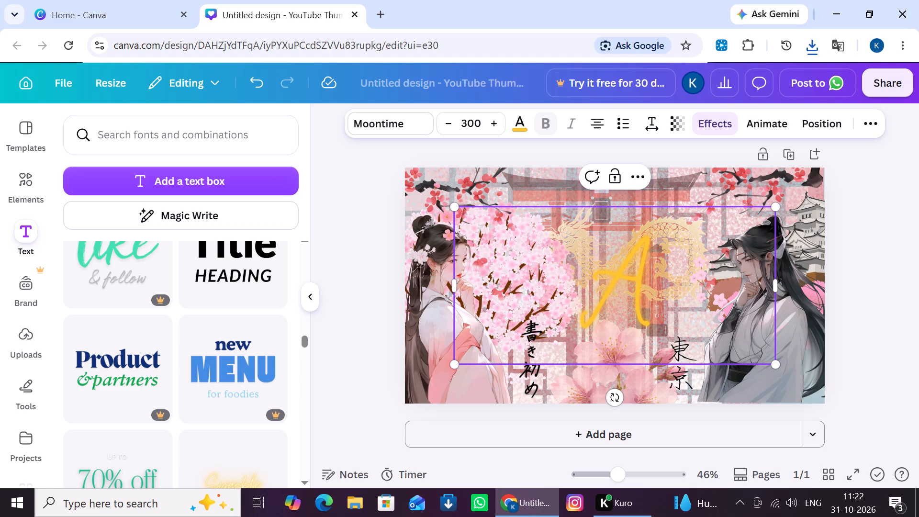
Shrink the glowing A to about font size 129 and move it onto the woman's pink robe in the page's lower-left corner.
{"action": "left_click_drag", "start_coordinate": [776, 368], "coordinate": [581, 303]}
{"action": "left_click_drag", "start_coordinate": [556, 243], "coordinate": [526, 292]}
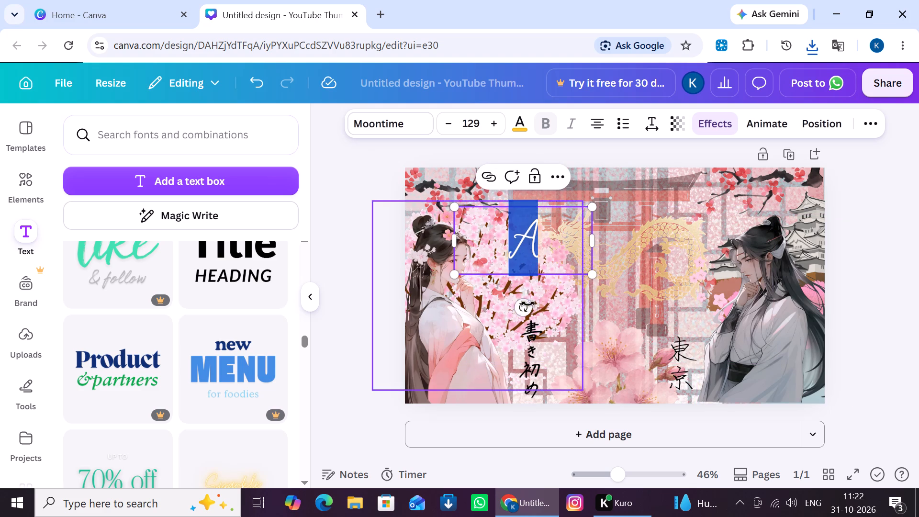
{"action": "left_click", "coordinate": [560, 253]}
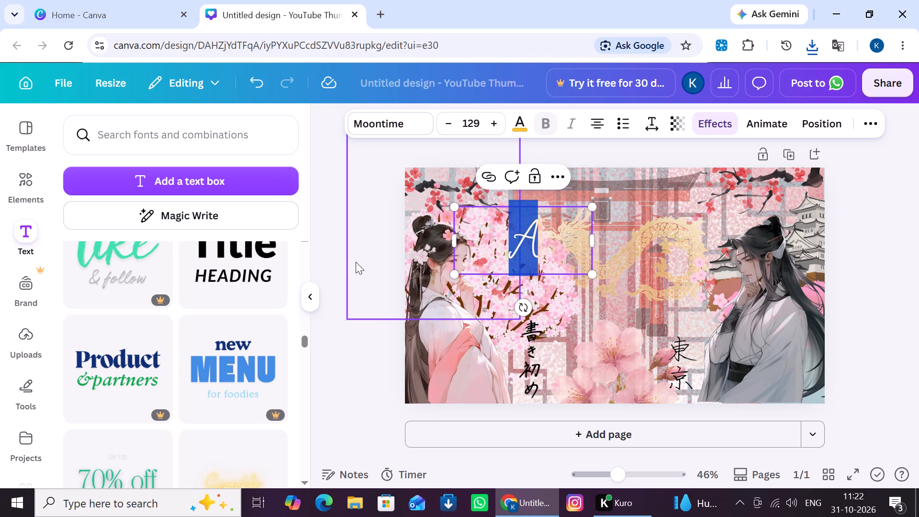
{"action": "left_click", "coordinate": [356, 262]}
{"action": "left_click", "coordinate": [525, 245]}
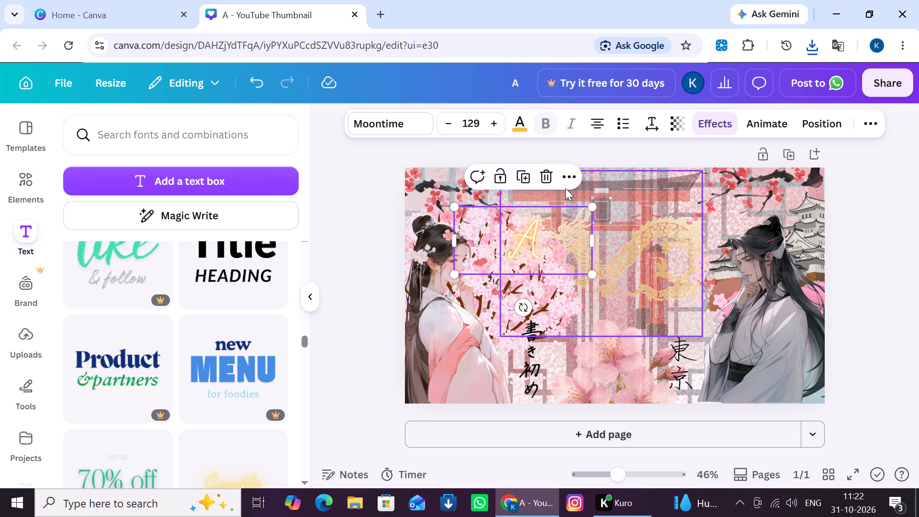
{"action": "left_click_drag", "start_coordinate": [531, 243], "coordinate": [516, 269]}
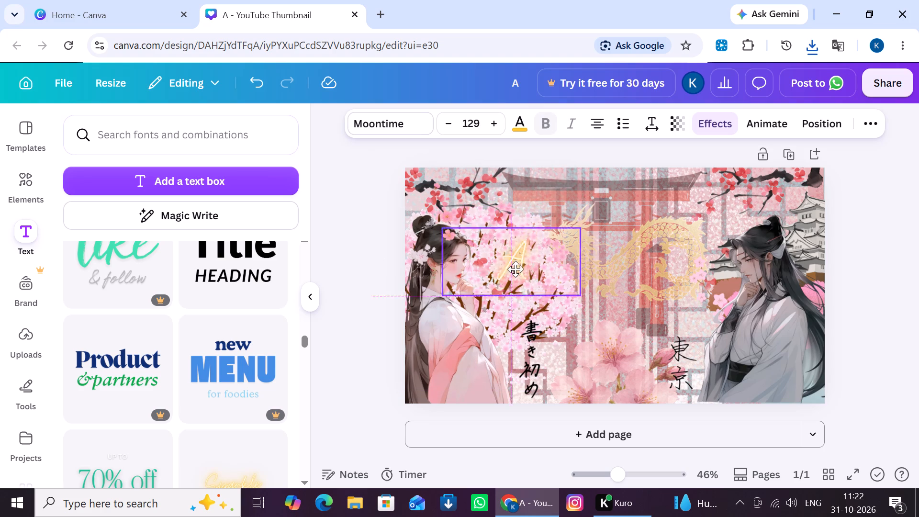
{"action": "left_click_drag", "start_coordinate": [516, 269], "coordinate": [472, 377]}
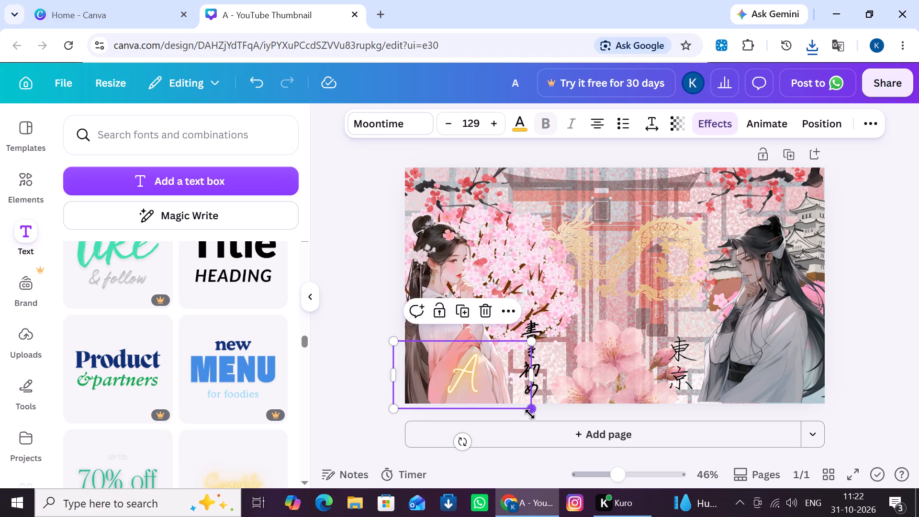
Reduce the glowing A to about font size 89.3 and reposition it slightly on the woman's robe.
{"action": "left_click_drag", "start_coordinate": [532, 413], "coordinate": [483, 407]}
{"action": "left_click_drag", "start_coordinate": [463, 376], "coordinate": [478, 386]}
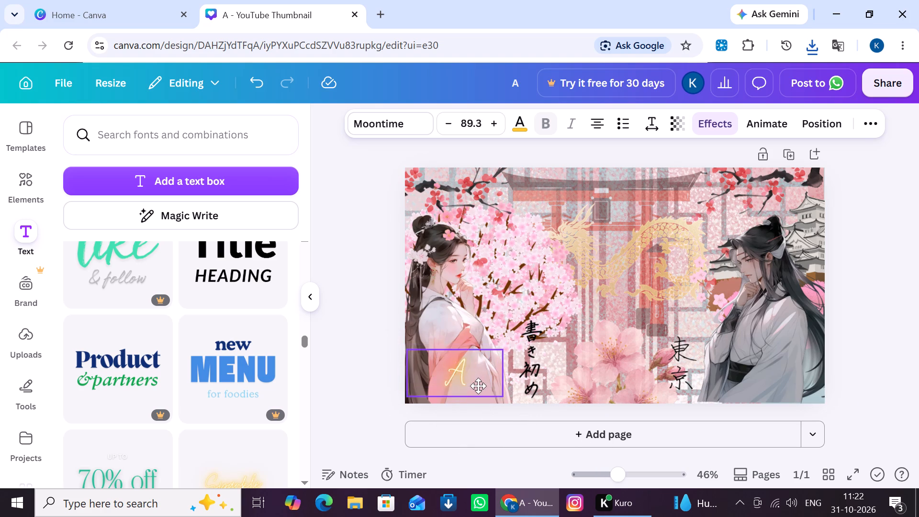
Nudge the glowing A slightly down and to the right on the woman's pink robe.
{"action": "left_click_drag", "start_coordinate": [478, 386], "coordinate": [484, 393]}
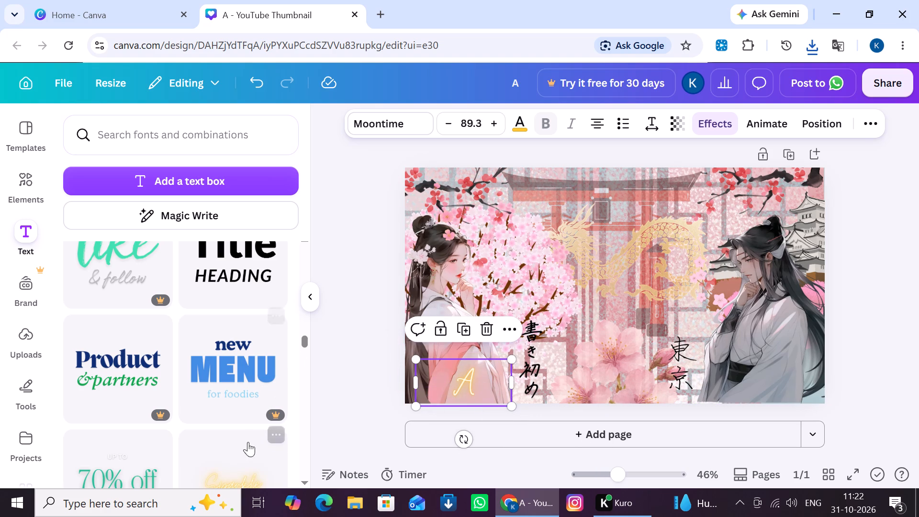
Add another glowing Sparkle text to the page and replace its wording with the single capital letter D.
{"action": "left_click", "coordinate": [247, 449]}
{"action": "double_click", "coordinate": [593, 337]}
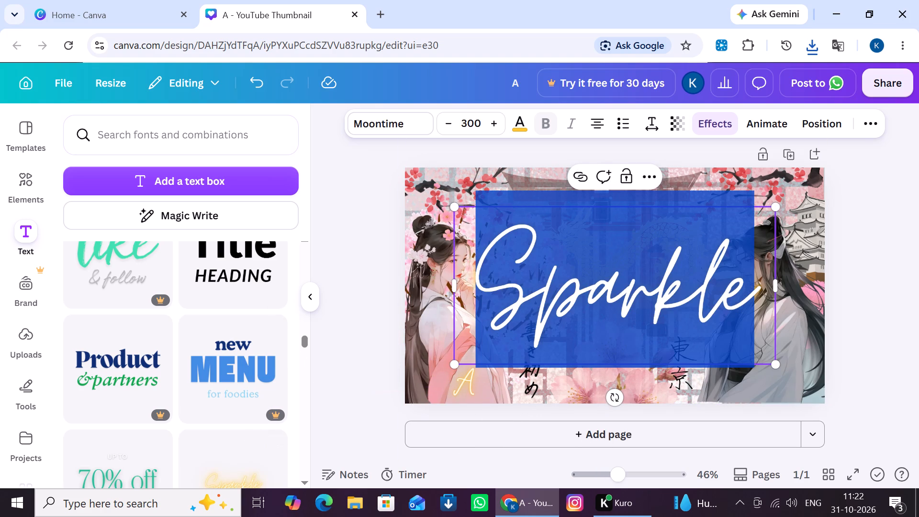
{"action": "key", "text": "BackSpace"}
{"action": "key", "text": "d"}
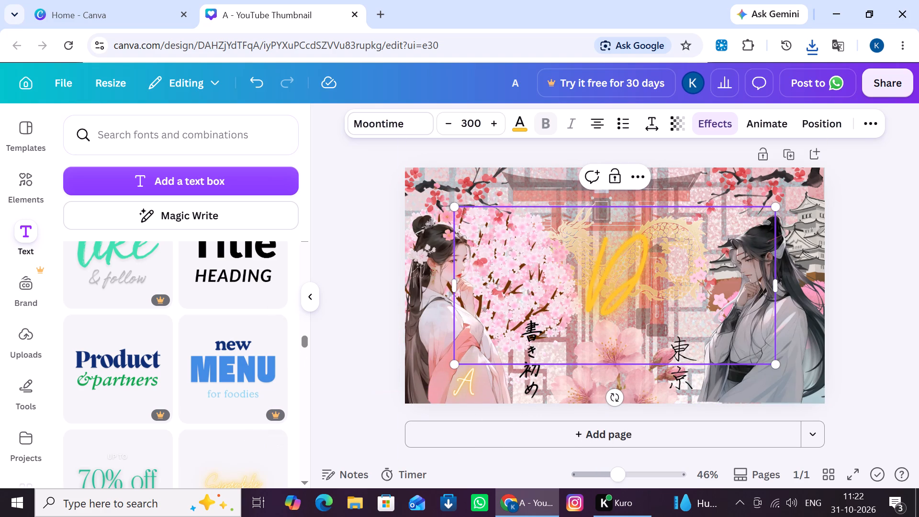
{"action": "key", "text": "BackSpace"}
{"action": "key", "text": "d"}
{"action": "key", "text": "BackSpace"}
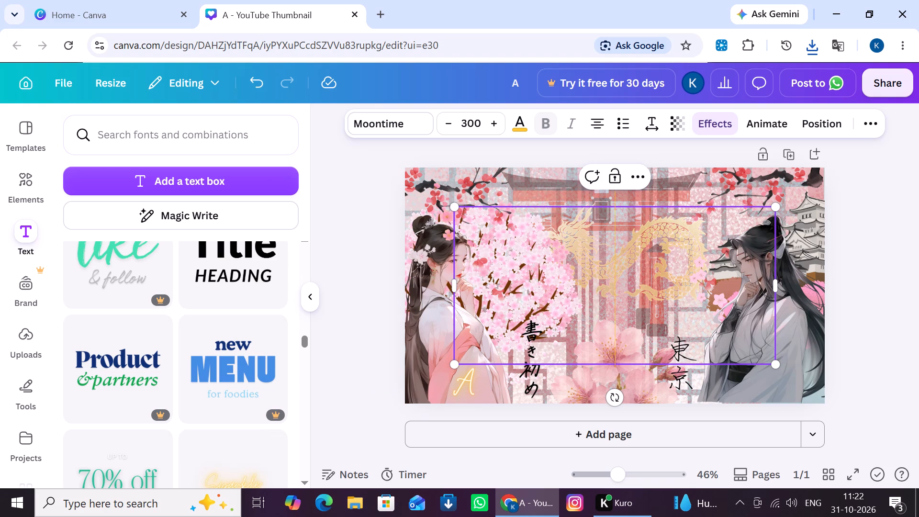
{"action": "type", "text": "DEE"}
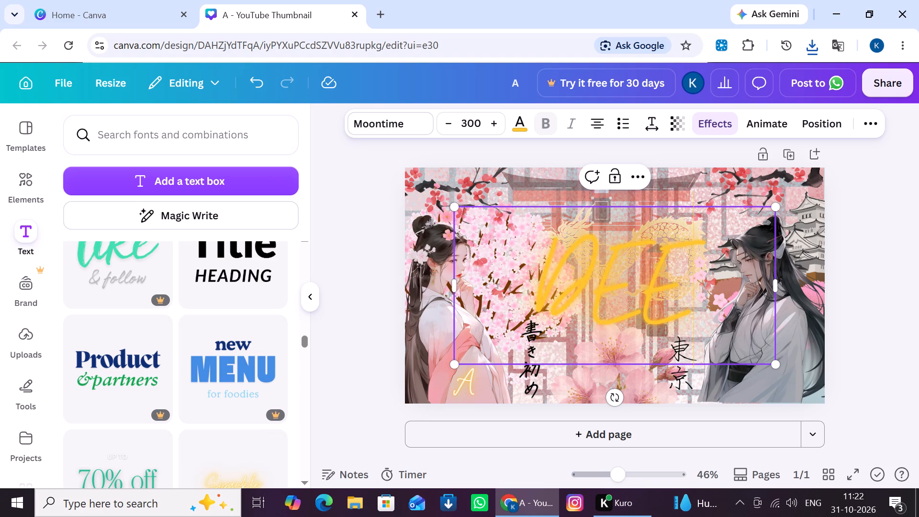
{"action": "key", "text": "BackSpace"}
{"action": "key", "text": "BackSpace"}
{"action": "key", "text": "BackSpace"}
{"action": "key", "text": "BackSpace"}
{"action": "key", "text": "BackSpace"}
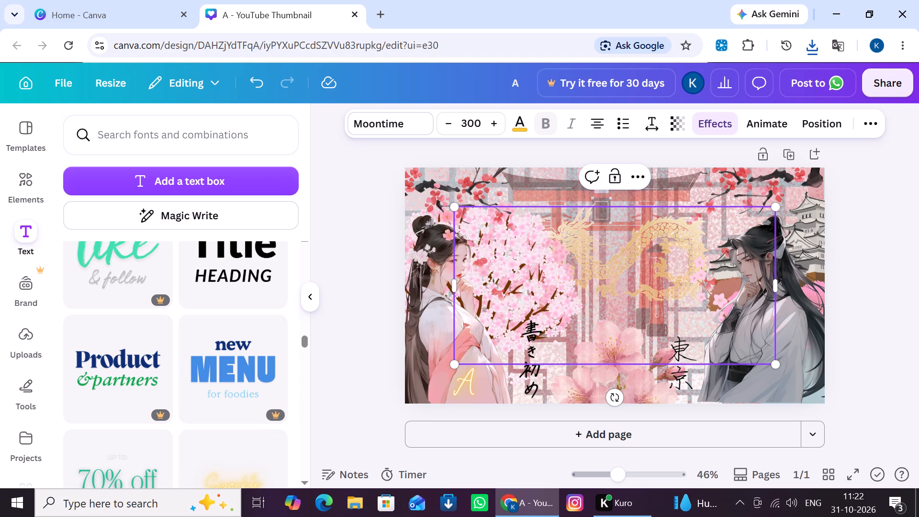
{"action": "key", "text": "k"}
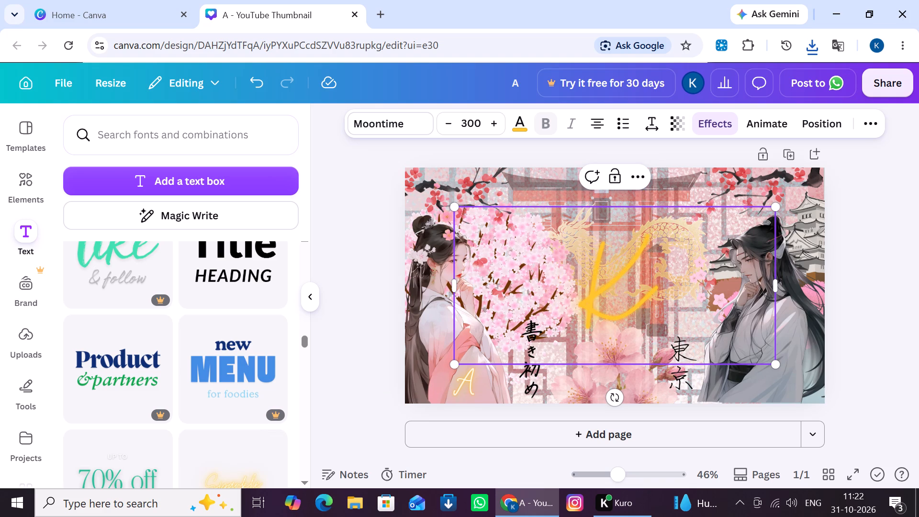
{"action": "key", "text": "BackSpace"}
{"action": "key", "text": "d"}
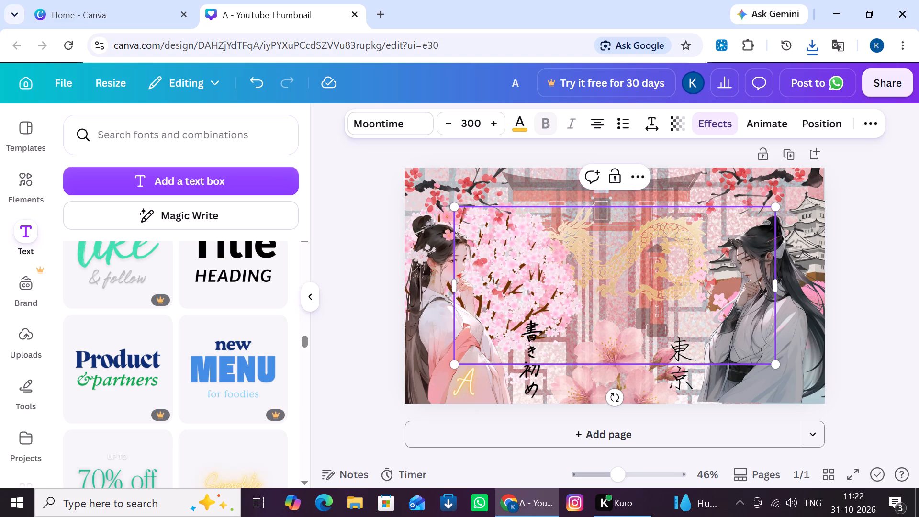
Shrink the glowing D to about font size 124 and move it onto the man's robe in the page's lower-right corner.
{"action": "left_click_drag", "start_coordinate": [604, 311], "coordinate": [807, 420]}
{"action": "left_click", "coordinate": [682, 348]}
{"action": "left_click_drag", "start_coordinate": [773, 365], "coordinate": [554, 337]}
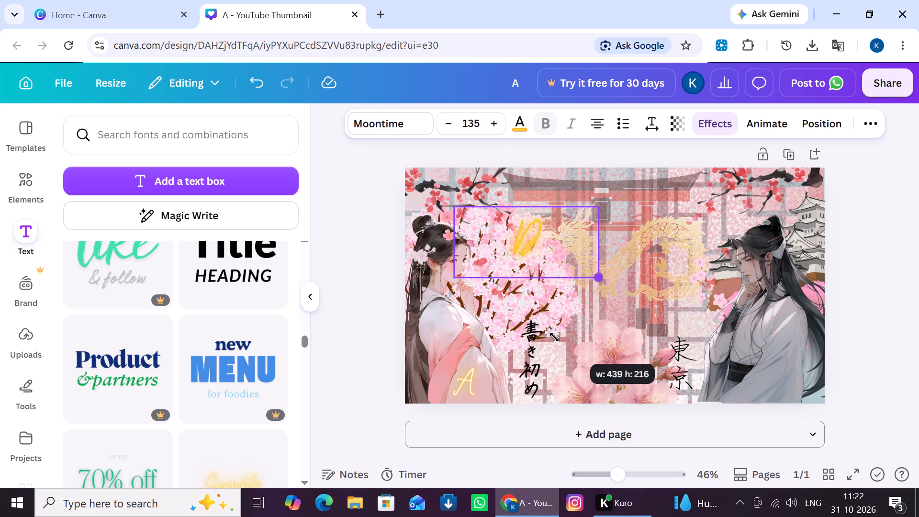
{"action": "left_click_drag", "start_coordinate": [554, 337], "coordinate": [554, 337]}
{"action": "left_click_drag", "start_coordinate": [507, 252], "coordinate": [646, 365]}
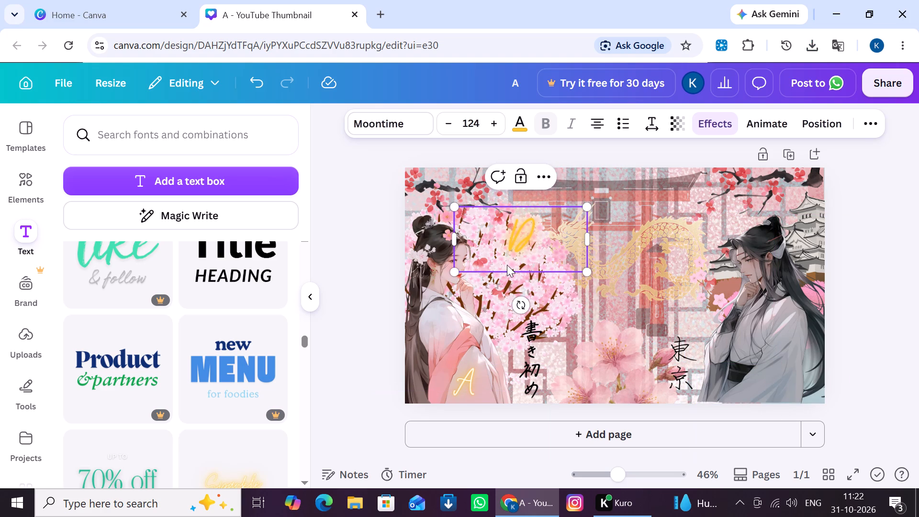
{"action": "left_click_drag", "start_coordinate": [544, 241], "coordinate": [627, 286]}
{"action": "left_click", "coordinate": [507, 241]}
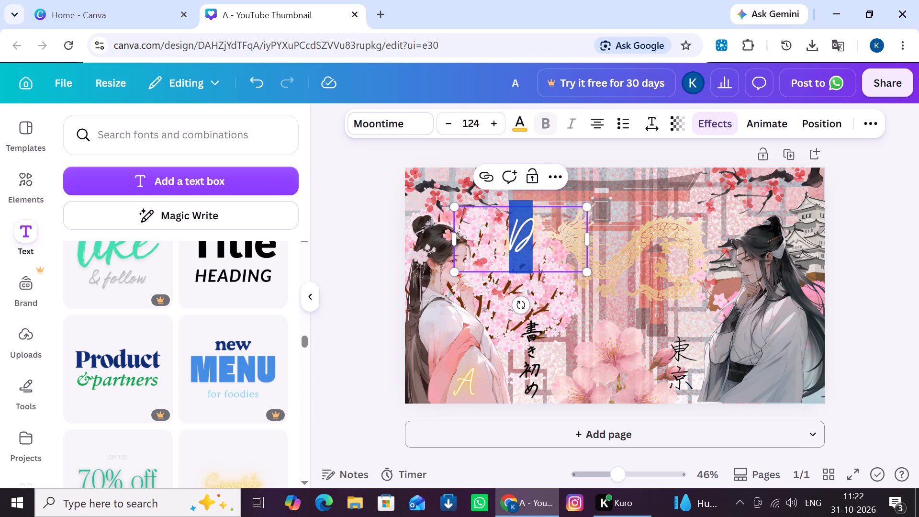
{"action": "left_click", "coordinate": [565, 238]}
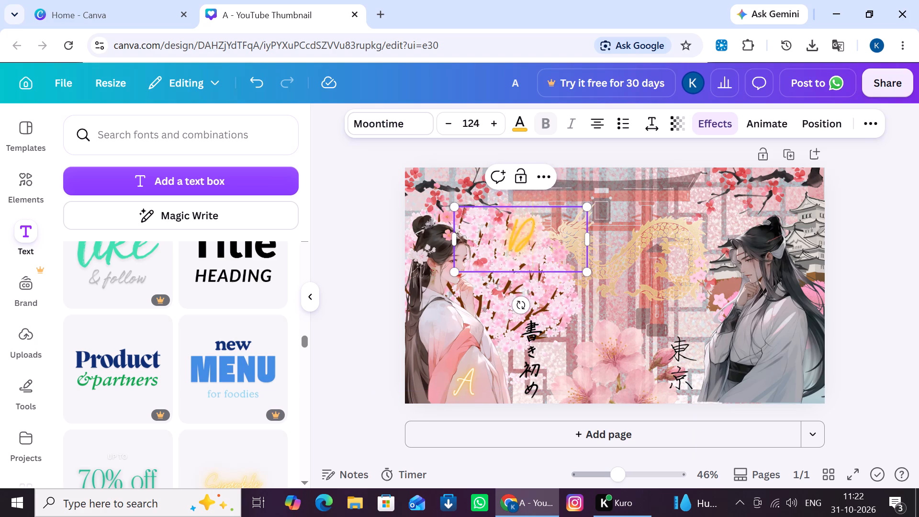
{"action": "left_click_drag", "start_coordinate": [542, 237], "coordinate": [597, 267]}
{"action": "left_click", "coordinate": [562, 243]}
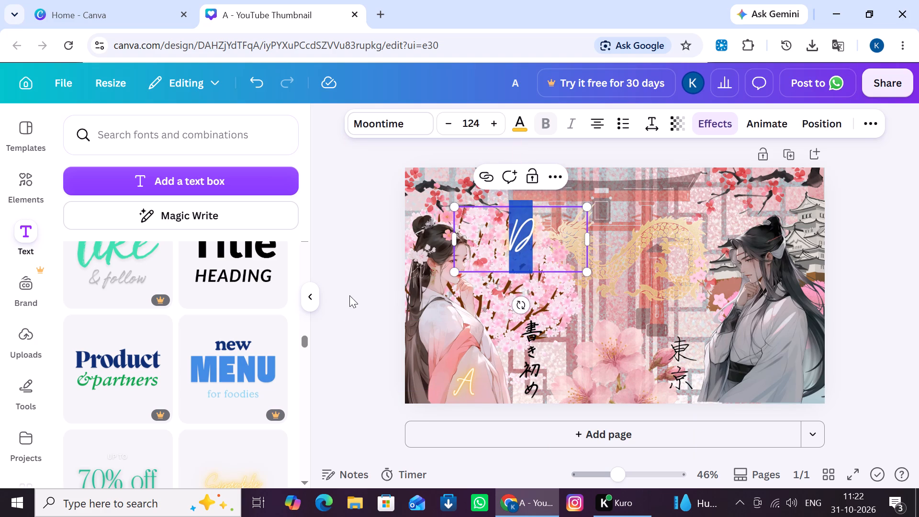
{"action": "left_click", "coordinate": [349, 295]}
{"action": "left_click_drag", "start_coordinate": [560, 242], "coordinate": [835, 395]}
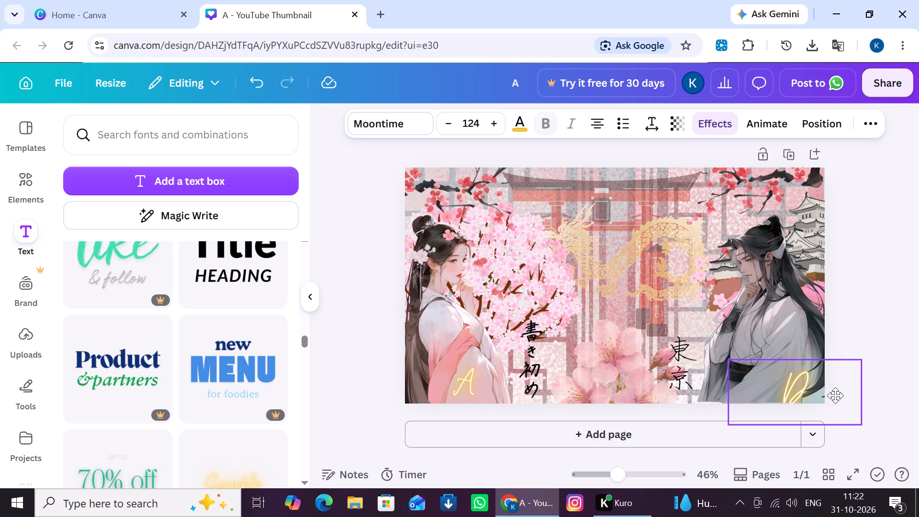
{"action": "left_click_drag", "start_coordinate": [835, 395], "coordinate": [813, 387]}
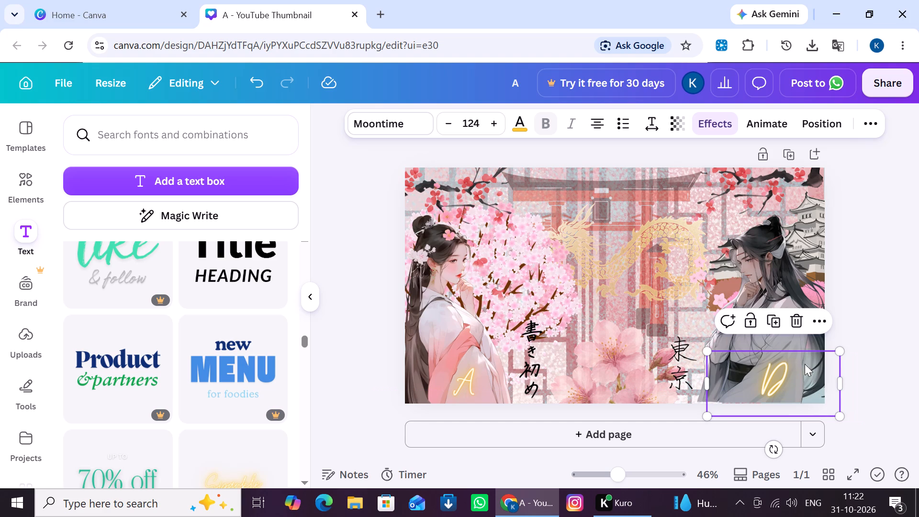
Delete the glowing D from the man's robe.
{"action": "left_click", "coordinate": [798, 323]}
Browse the font combinations for a different lettering style for the man's initial.
{"action": "scroll", "coordinate": [202, 364], "scroll_direction": "down", "scroll_amount": 7}
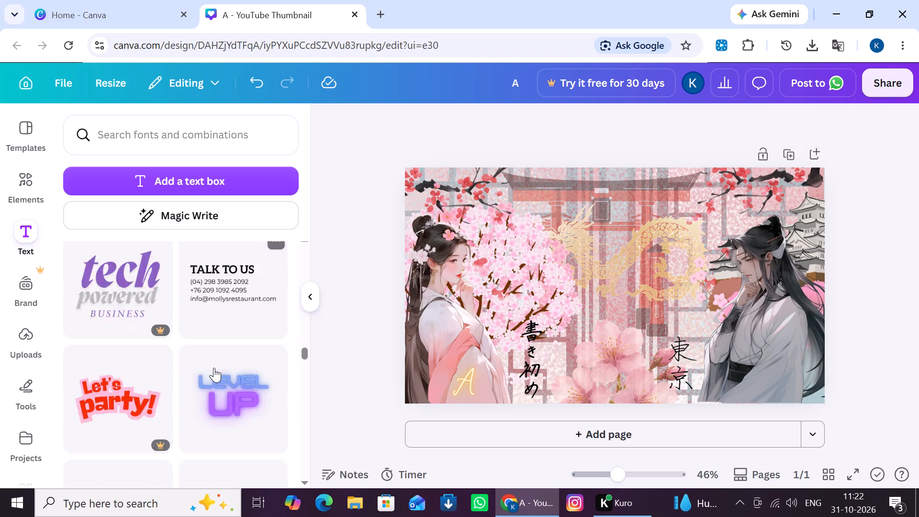
{"action": "scroll", "coordinate": [214, 368], "scroll_direction": "down", "scroll_amount": 17}
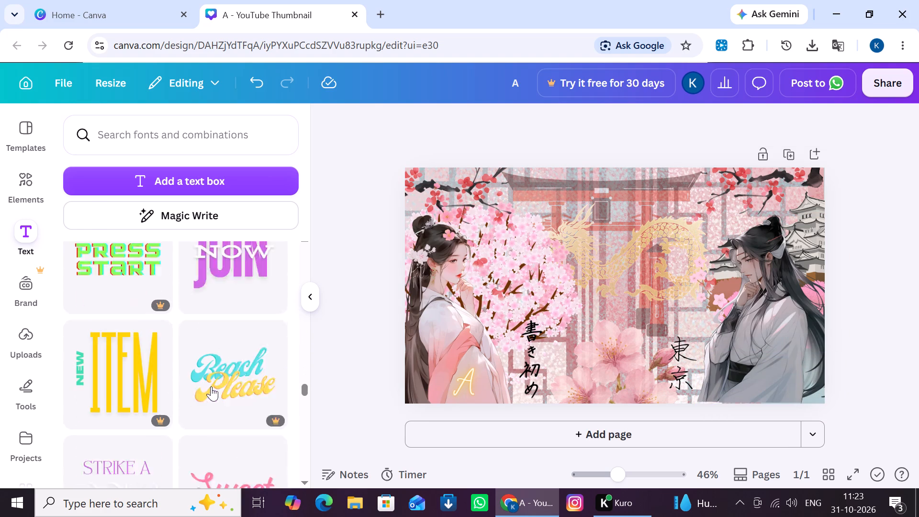
{"action": "scroll", "coordinate": [211, 386], "scroll_direction": "down", "scroll_amount": 14}
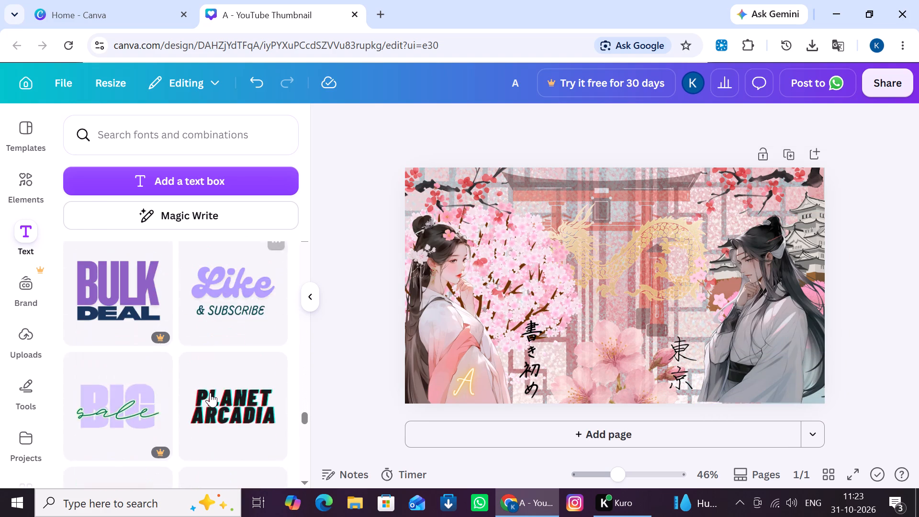
{"action": "scroll", "coordinate": [209, 393], "scroll_direction": "down", "scroll_amount": 6}
{"action": "scroll", "coordinate": [207, 397], "scroll_direction": "up", "scroll_amount": 2}
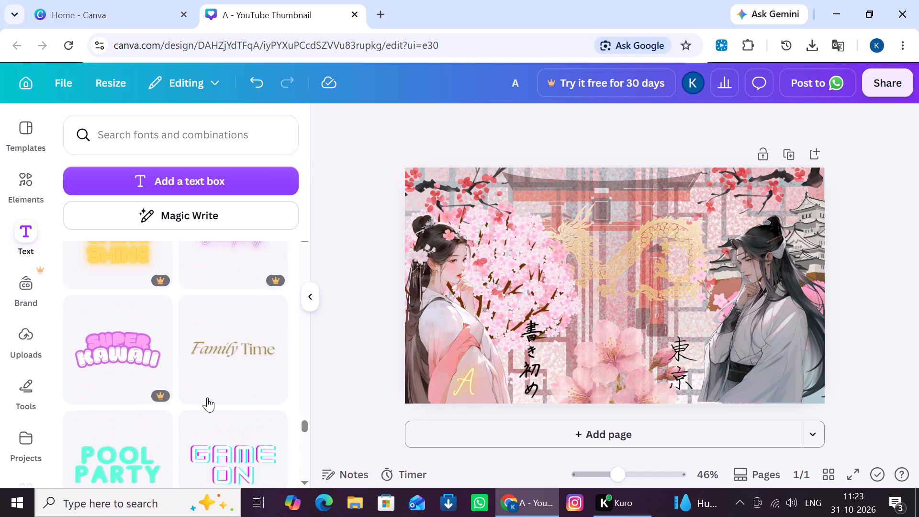
{"action": "scroll", "coordinate": [207, 397], "scroll_direction": "down", "scroll_amount": 12}
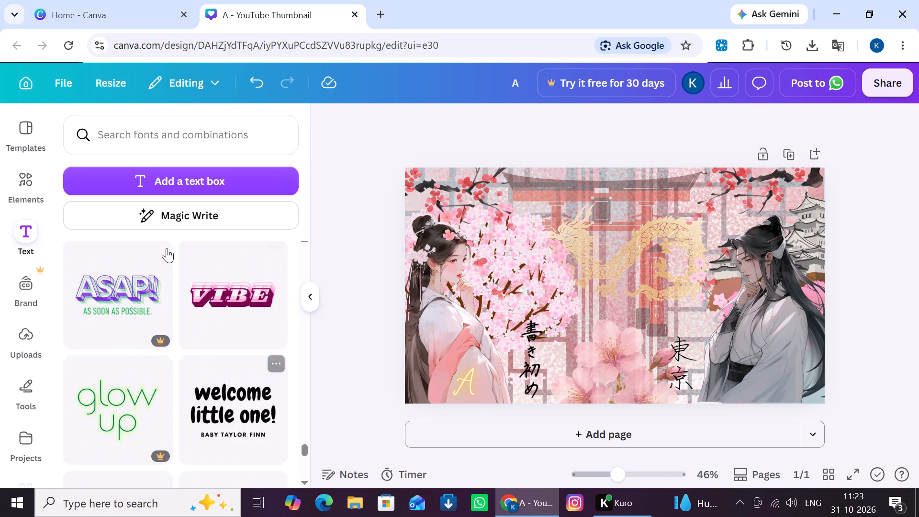
Search the fonts and combinations for GOLDEN and add the Golden Hour text style to the page.
{"action": "left_click", "coordinate": [140, 138]}
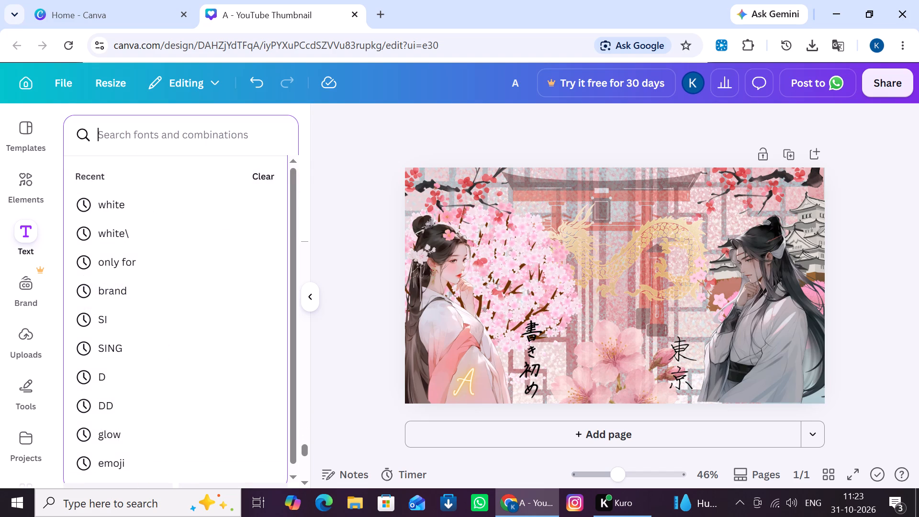
{"action": "type", "text": "GOLE"}
{"action": "key", "text": "BackSpace"}
{"action": "type", "text": "DEN"}
{"action": "key", "text": "Return"}
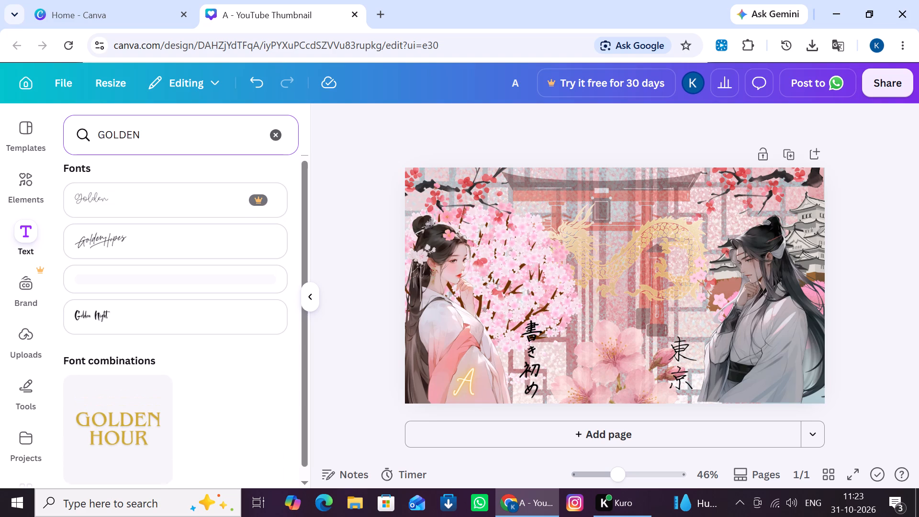
{"action": "left_click", "coordinate": [109, 432]}
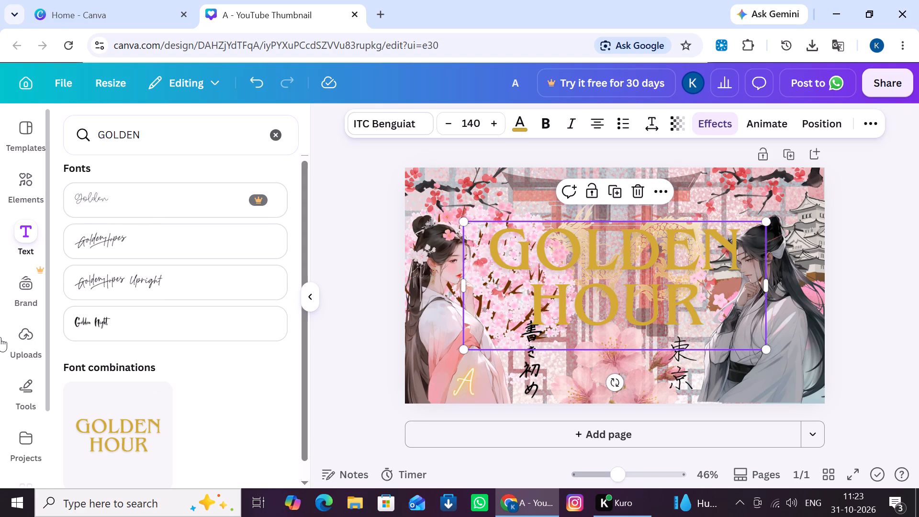
Replace the wording of the Golden Hour text with the single capital letter D.
{"action": "double_click", "coordinate": [707, 303]}
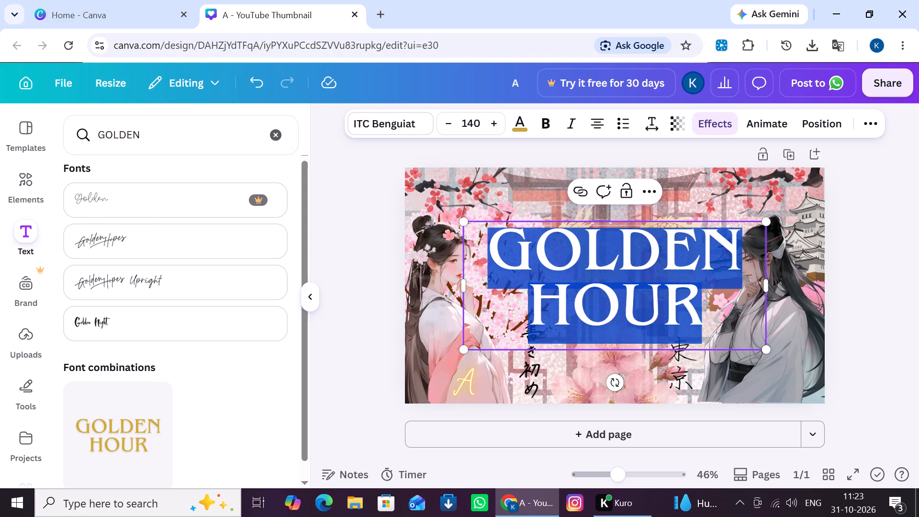
{"action": "key", "text": "BackSpace"}
{"action": "key", "text": "d"}
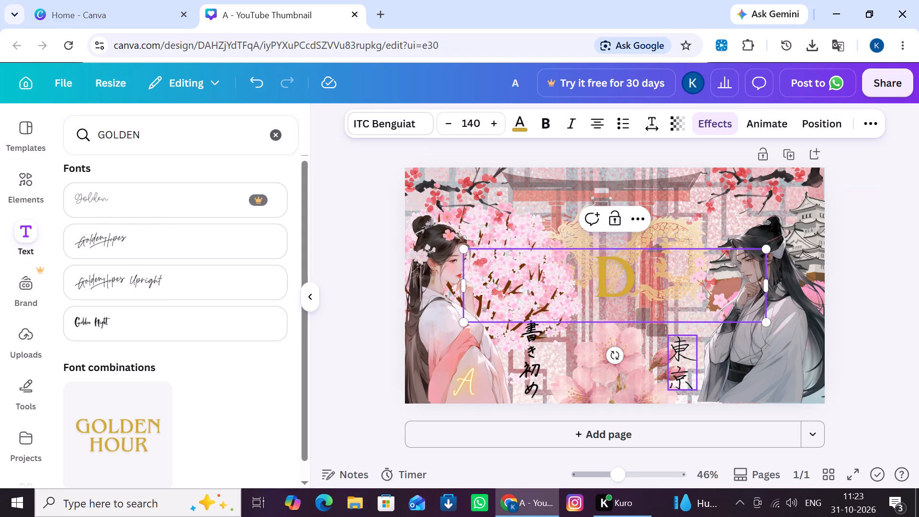
Narrow the golden D's text box to fit the letter and move it onto the man's robe.
{"action": "left_click_drag", "start_coordinate": [663, 306], "coordinate": [737, 339]}
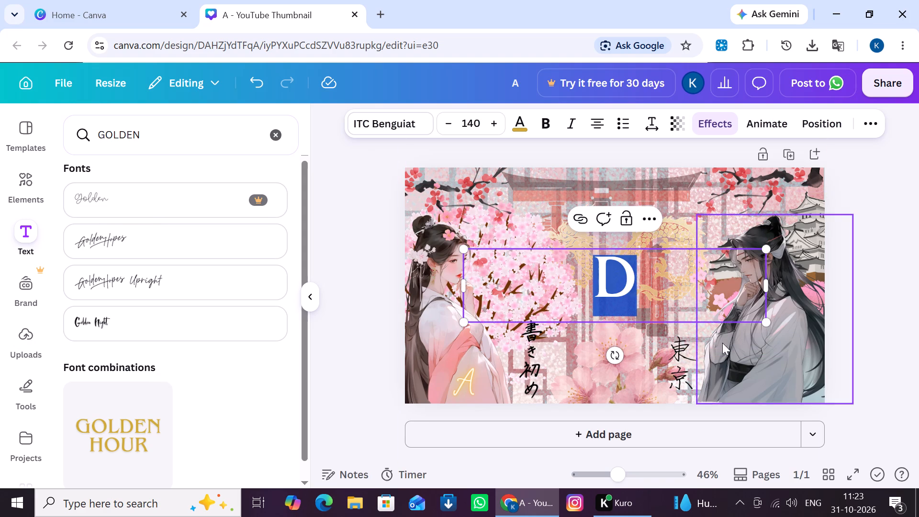
{"action": "double_click", "coordinate": [355, 348]}
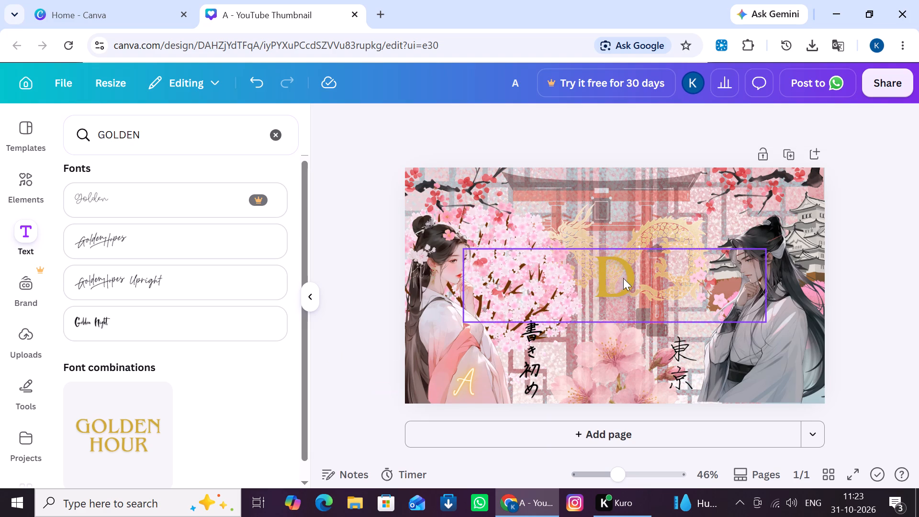
{"action": "left_click_drag", "start_coordinate": [621, 283], "coordinate": [791, 384]}
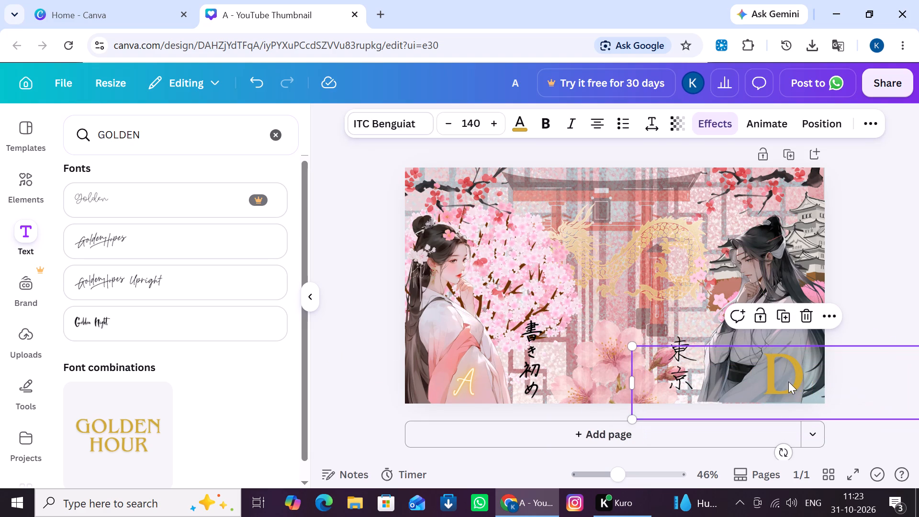
{"action": "left_click_drag", "start_coordinate": [788, 382], "coordinate": [614, 321]}
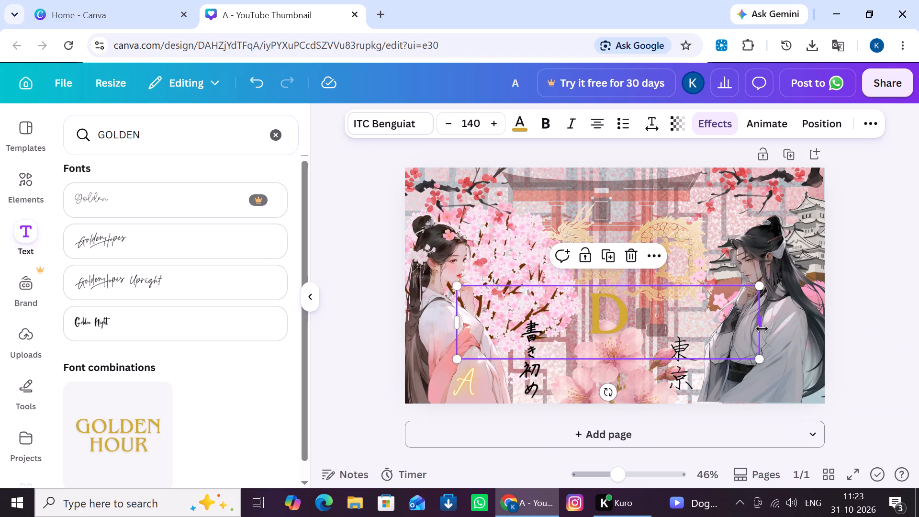
{"action": "left_click_drag", "start_coordinate": [762, 327], "coordinate": [596, 331]}
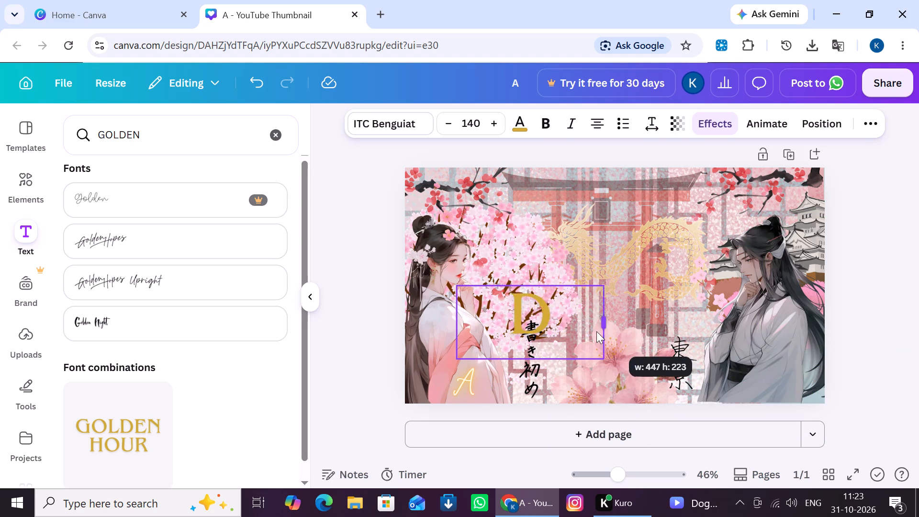
{"action": "left_click_drag", "start_coordinate": [596, 331], "coordinate": [531, 333]}
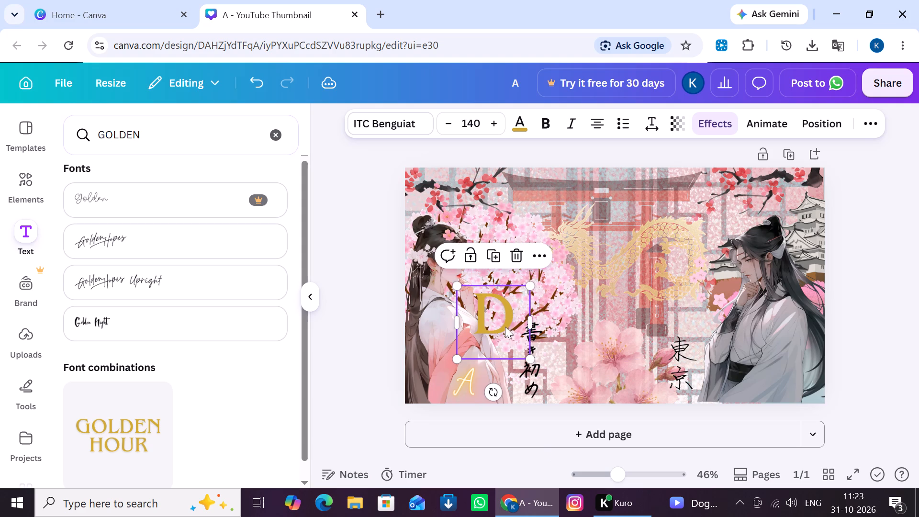
{"action": "left_click_drag", "start_coordinate": [504, 323], "coordinate": [777, 370]}
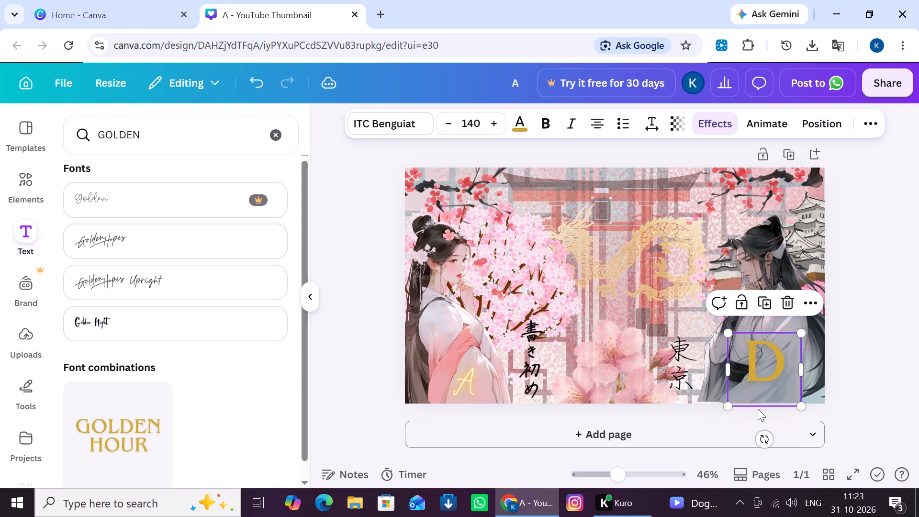
Reduce the golden D to about font size 78.2 and move it to the lower part of the man's robe.
{"action": "left_click_drag", "start_coordinate": [730, 411], "coordinate": [768, 385]}
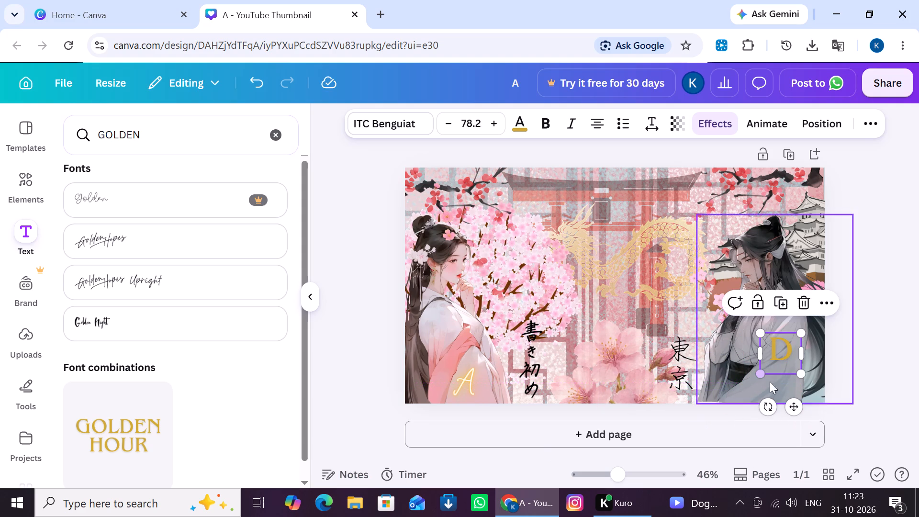
{"action": "left_click_drag", "start_coordinate": [784, 360], "coordinate": [782, 389]}
{"action": "left_click", "coordinate": [782, 386]}
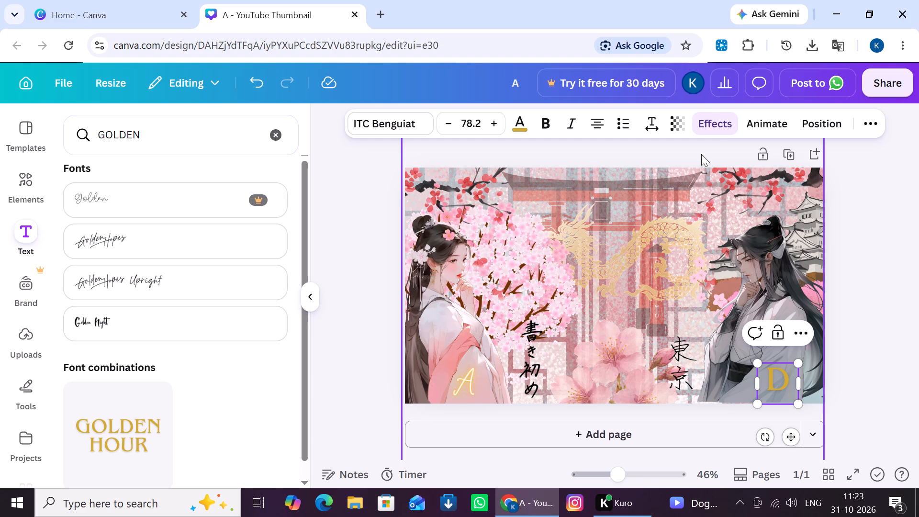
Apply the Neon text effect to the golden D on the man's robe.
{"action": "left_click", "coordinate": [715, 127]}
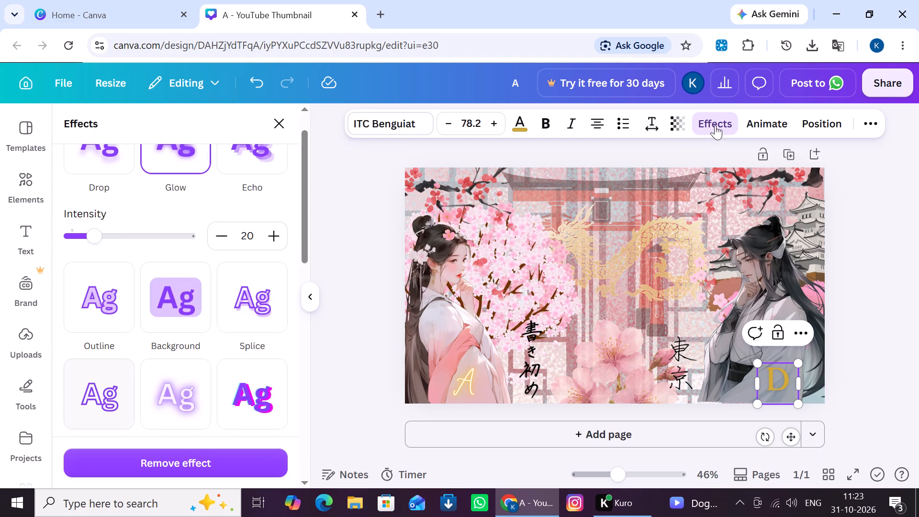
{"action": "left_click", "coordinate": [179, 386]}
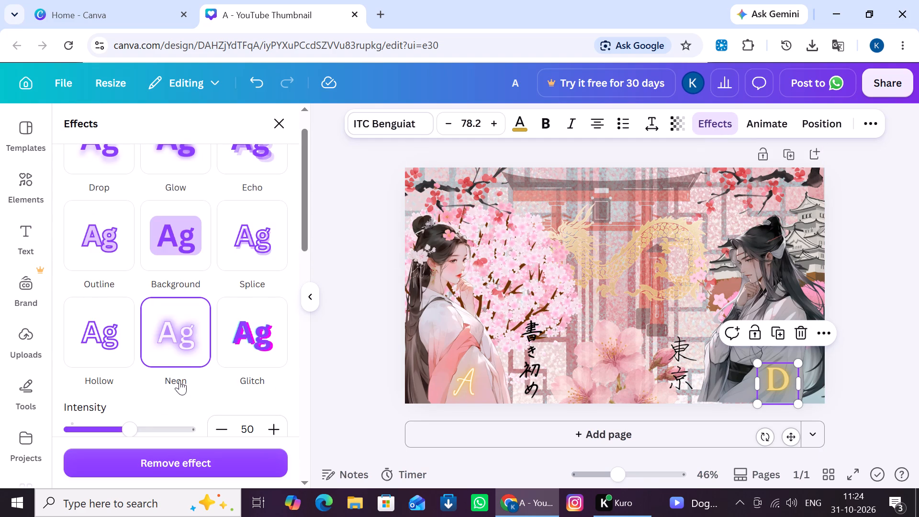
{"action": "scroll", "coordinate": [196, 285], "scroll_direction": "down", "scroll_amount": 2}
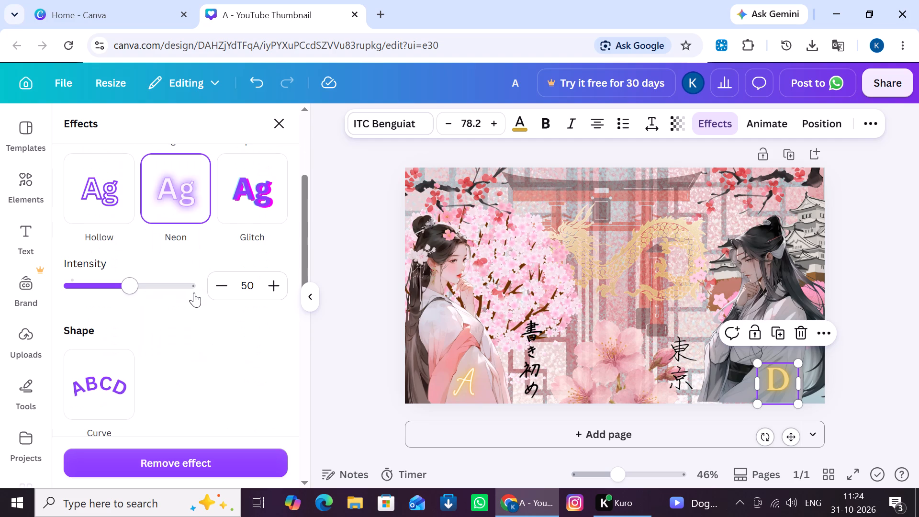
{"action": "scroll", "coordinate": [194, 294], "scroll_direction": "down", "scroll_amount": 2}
Copy the text style of the glowing A on the woman's robe and apply it to the D.
{"action": "left_click", "coordinate": [470, 388]}
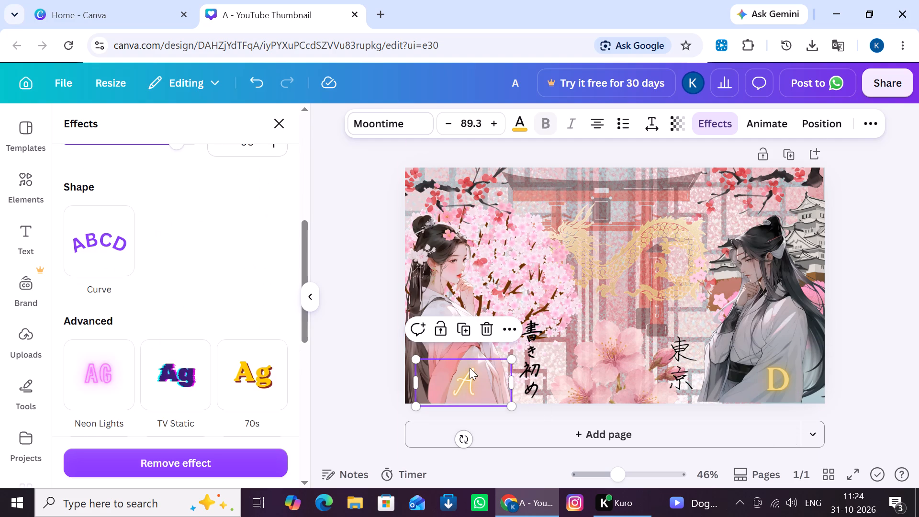
{"action": "left_click", "coordinate": [512, 331]}
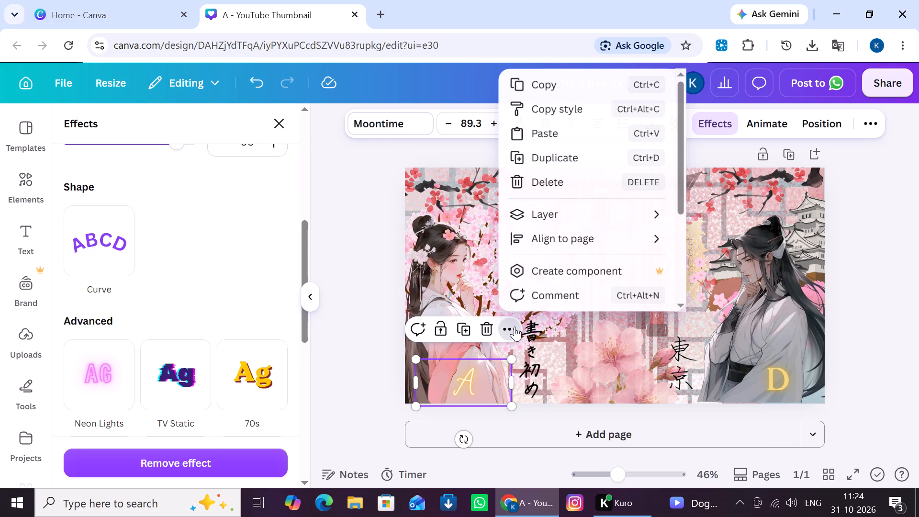
{"action": "left_click", "coordinate": [573, 102]}
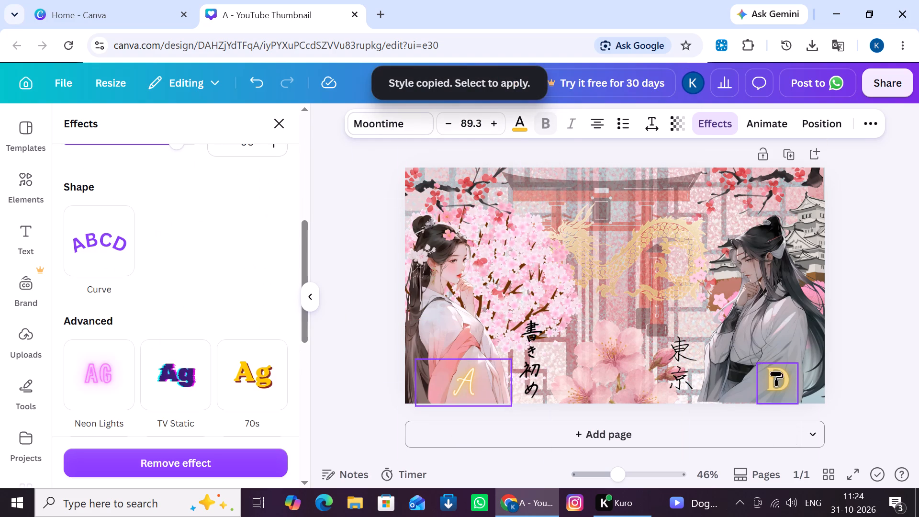
{"action": "double_click", "coordinate": [784, 369]}
{"action": "left_click", "coordinate": [784, 369]}
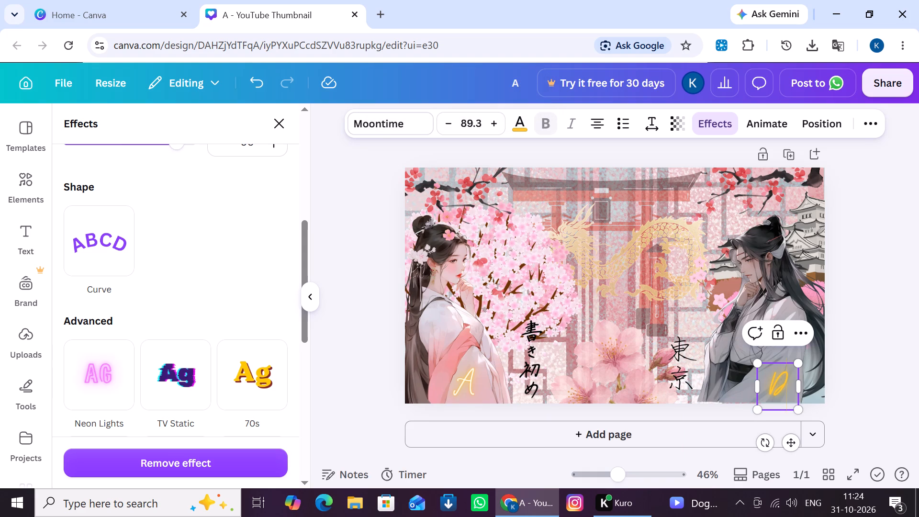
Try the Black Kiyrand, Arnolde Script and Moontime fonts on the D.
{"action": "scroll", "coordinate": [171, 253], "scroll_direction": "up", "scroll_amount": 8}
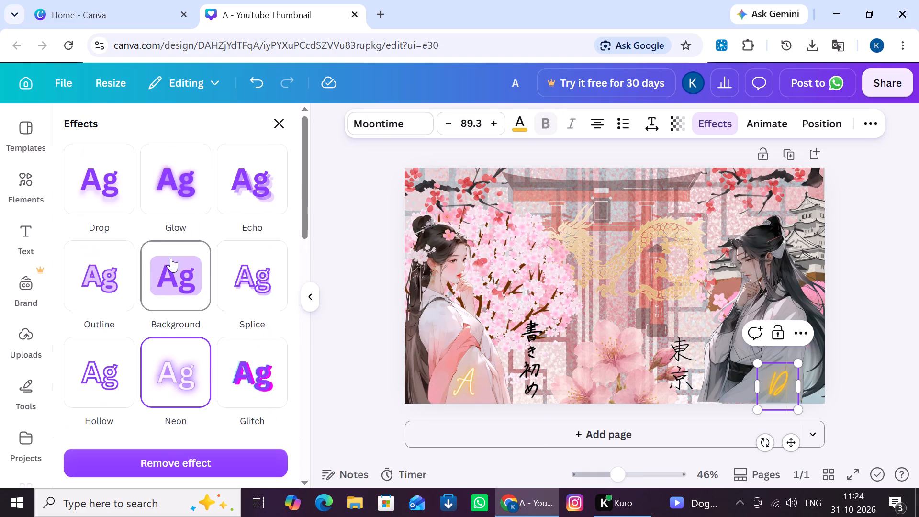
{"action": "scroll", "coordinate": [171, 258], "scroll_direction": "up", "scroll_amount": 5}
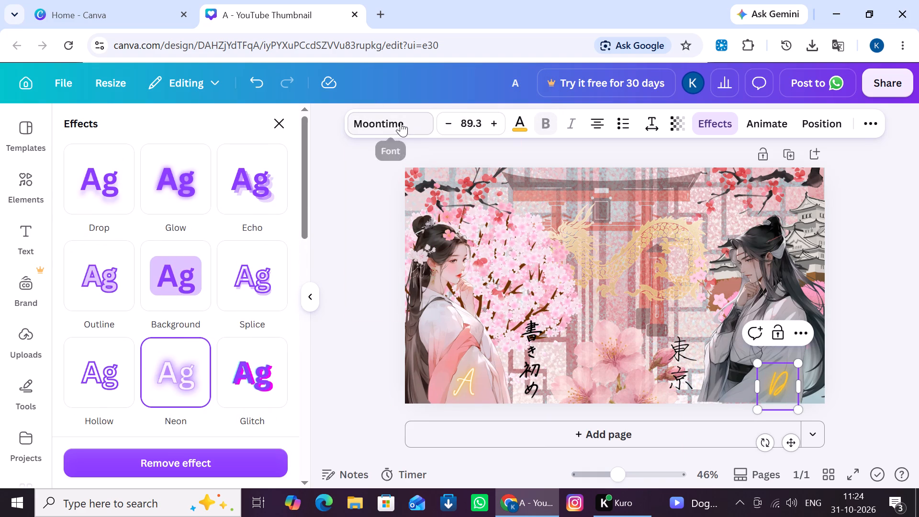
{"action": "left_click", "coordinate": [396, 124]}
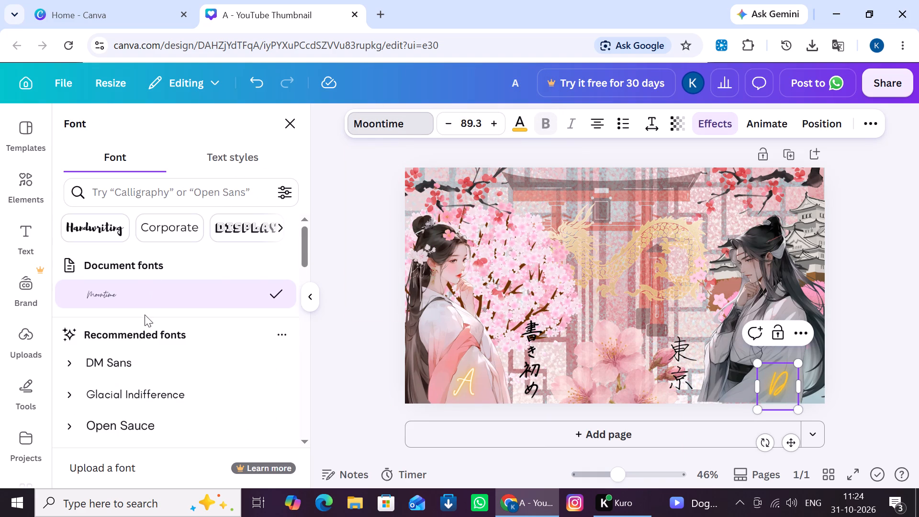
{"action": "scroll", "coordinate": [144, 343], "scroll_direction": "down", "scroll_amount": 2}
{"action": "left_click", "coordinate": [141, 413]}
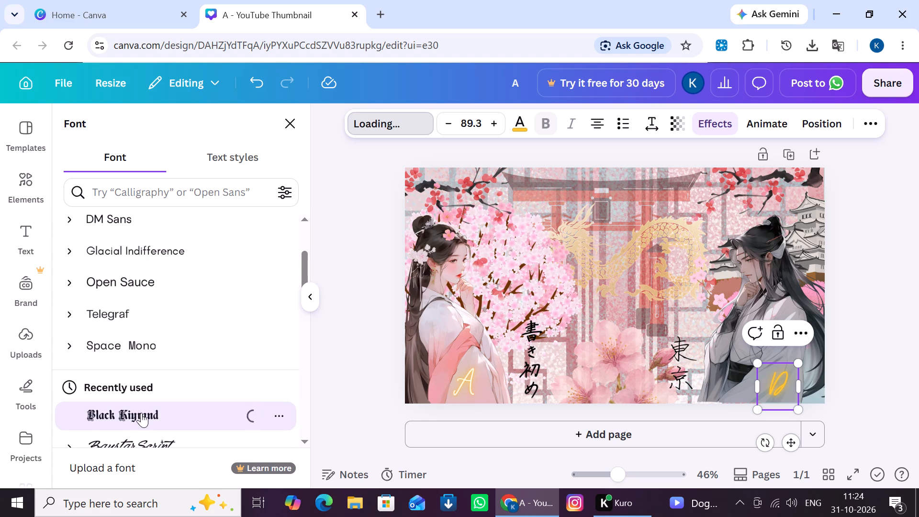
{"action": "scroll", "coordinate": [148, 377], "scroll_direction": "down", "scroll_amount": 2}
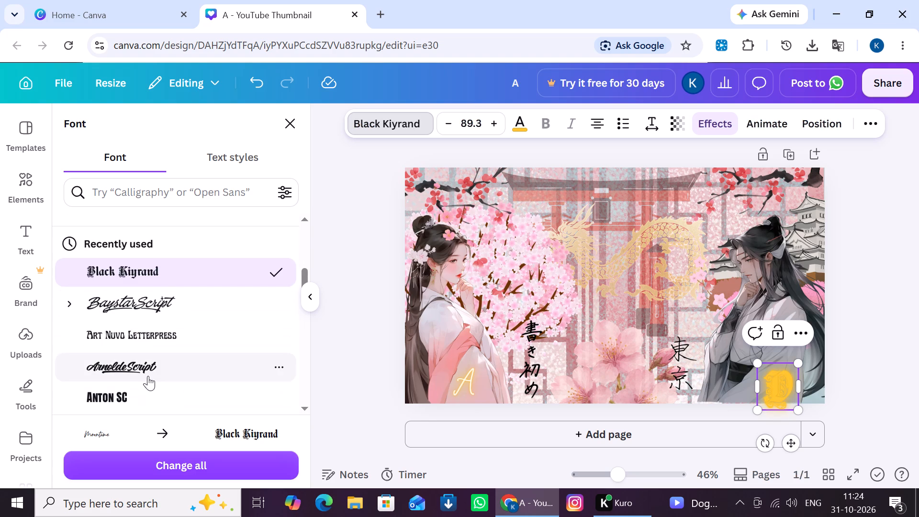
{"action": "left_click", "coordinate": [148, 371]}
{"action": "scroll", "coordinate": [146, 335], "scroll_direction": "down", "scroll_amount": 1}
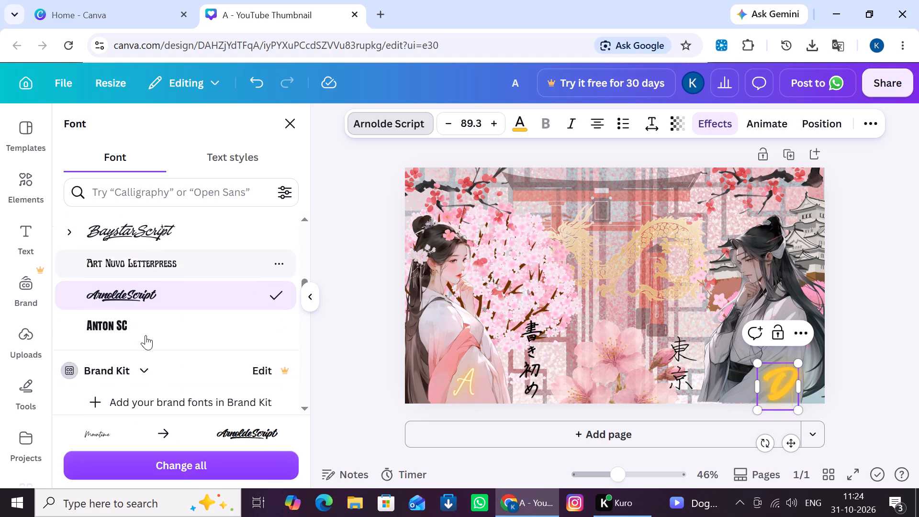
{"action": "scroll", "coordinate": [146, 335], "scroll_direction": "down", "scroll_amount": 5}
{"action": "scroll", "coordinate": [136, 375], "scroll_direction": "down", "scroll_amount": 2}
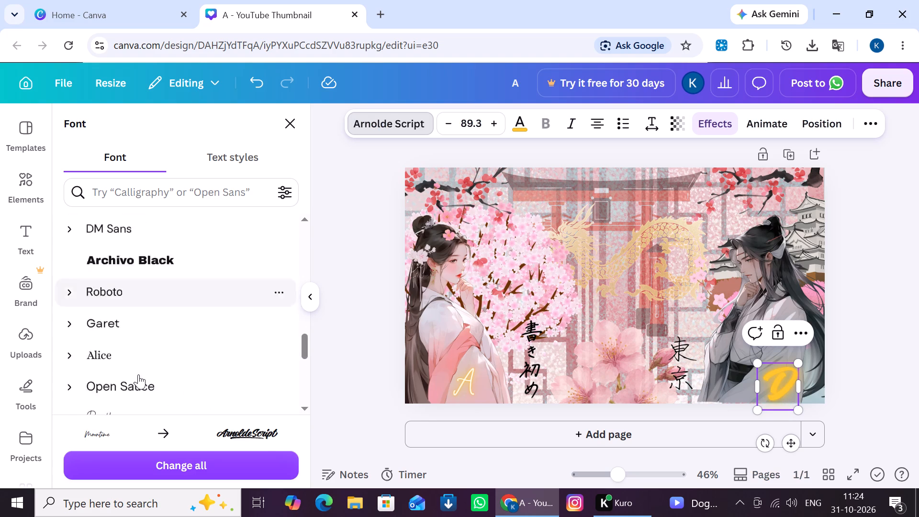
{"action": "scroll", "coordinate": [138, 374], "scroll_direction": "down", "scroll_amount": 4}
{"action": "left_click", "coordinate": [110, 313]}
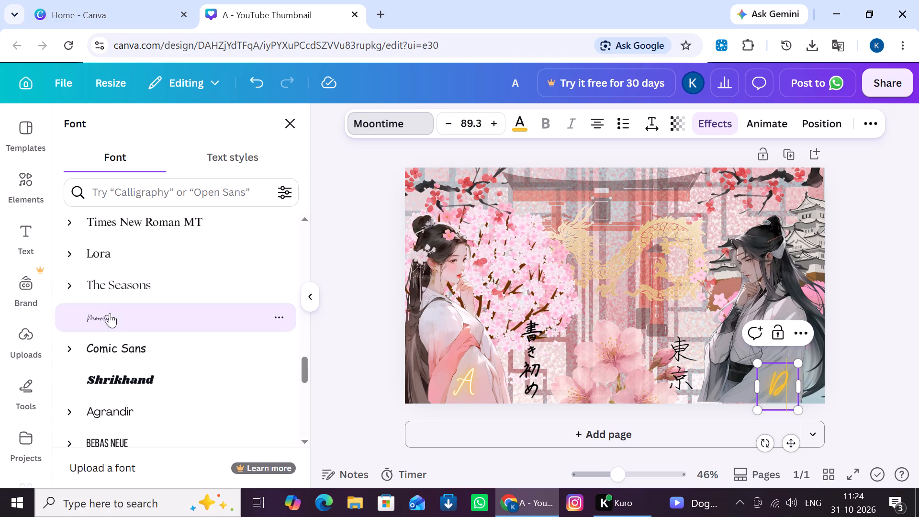
Change the font of the D on the man's robe to Alex Brush.
{"action": "scroll", "coordinate": [110, 313], "scroll_direction": "down", "scroll_amount": 6}
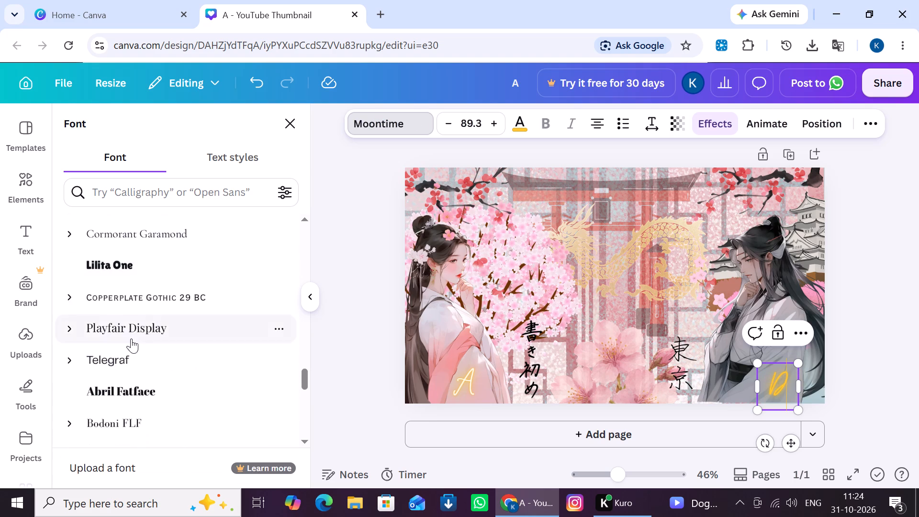
{"action": "scroll", "coordinate": [131, 338], "scroll_direction": "down", "scroll_amount": 6}
{"action": "scroll", "coordinate": [131, 338], "scroll_direction": "up", "scroll_amount": 2}
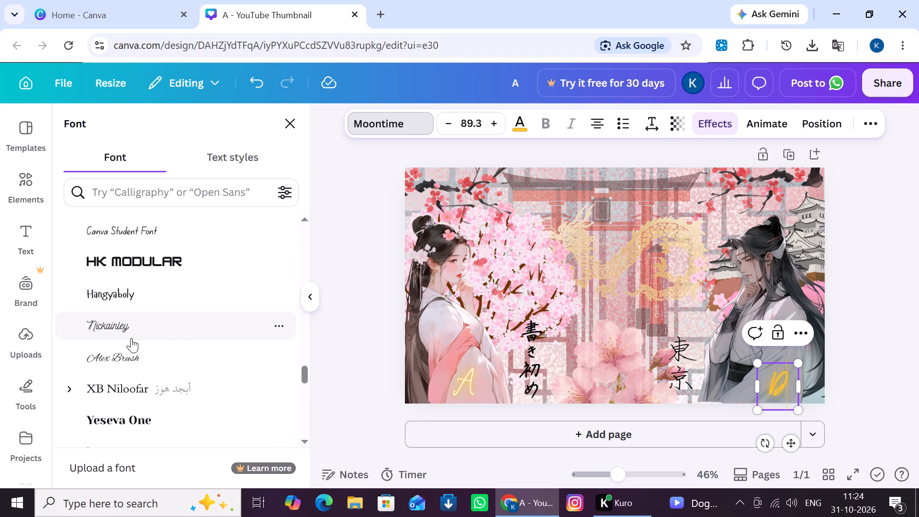
{"action": "left_click", "coordinate": [131, 354]}
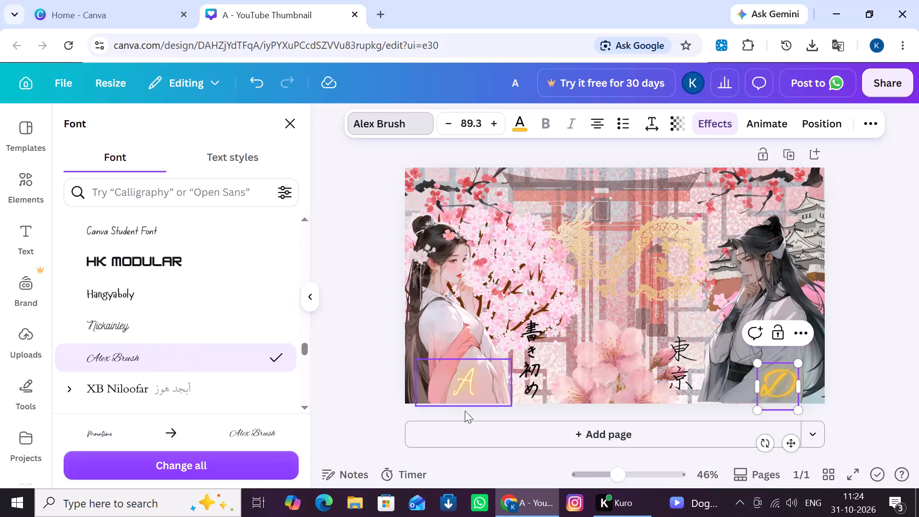
{"action": "left_click", "coordinate": [624, 354]}
Scale the D on the man's robe down to about font size 68.
{"action": "left_click", "coordinate": [778, 391]}
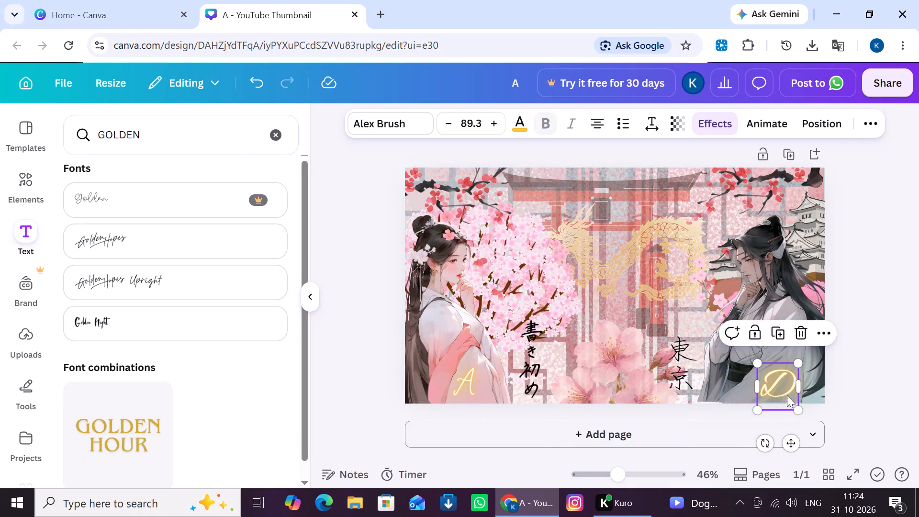
{"action": "left_click_drag", "start_coordinate": [800, 409], "coordinate": [781, 401]}
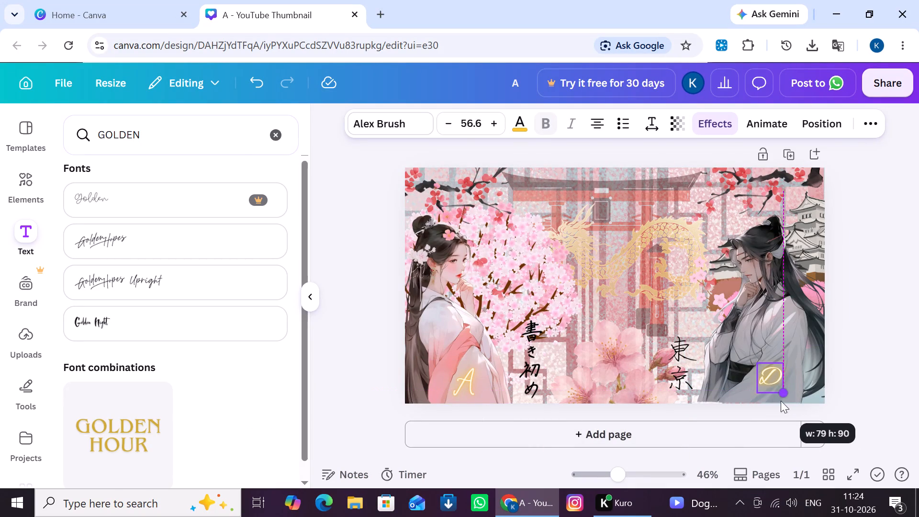
{"action": "left_click_drag", "start_coordinate": [781, 401], "coordinate": [783, 405]}
{"action": "left_click", "coordinate": [823, 374]}
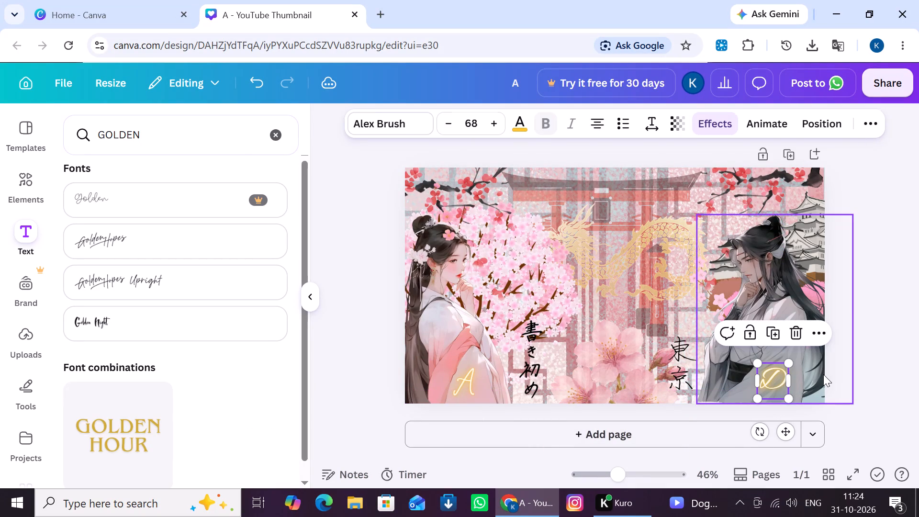
{"action": "left_click", "coordinate": [359, 346]}
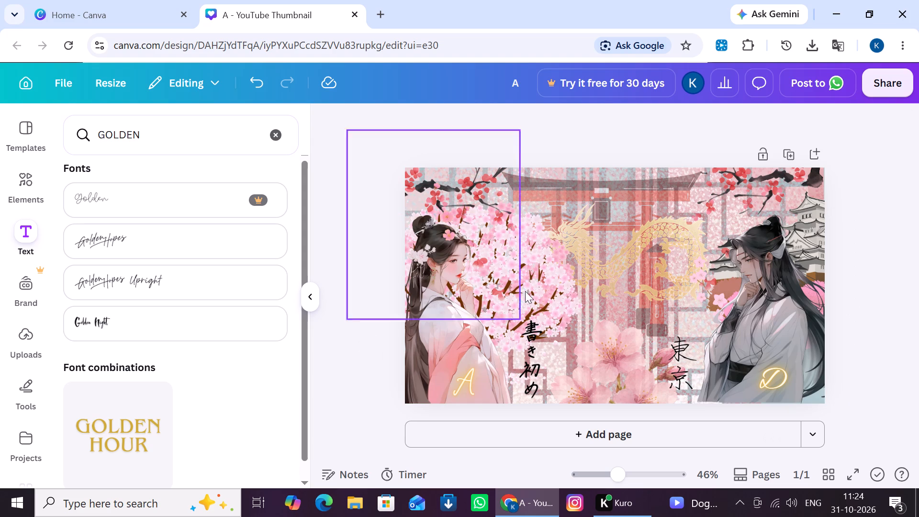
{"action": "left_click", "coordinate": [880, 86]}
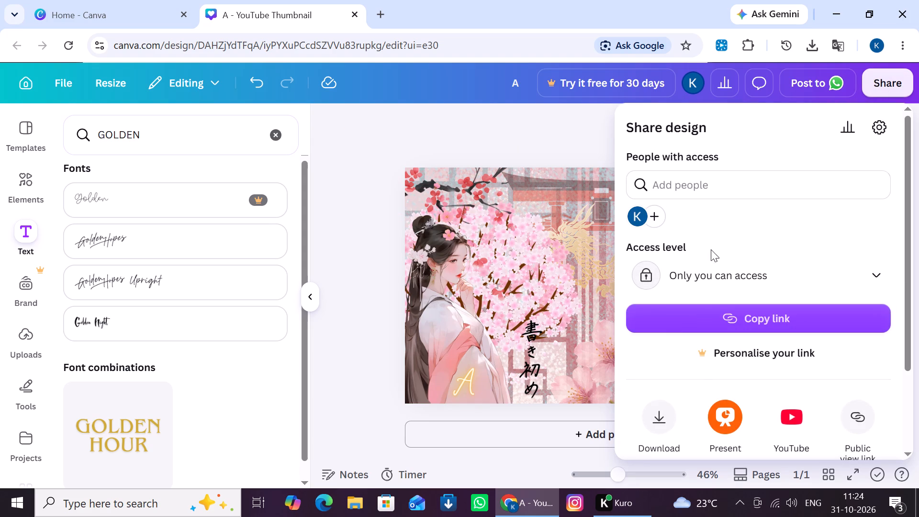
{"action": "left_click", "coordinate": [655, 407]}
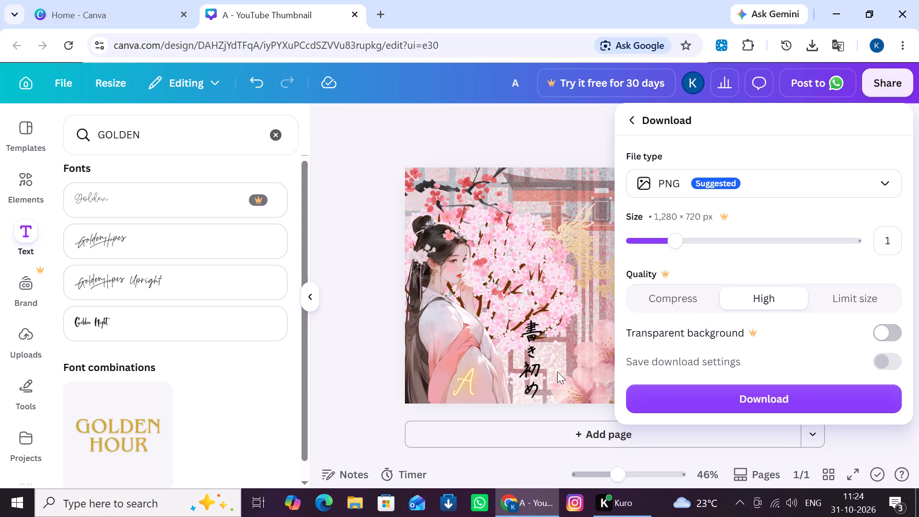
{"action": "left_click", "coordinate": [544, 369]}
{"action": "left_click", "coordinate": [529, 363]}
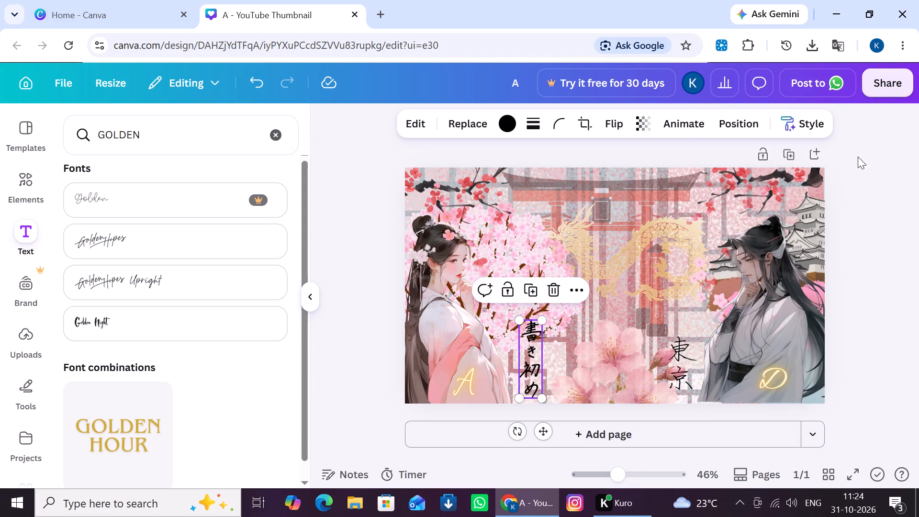
Download the finished thumbnail as a PNG at 1,280 × 720 px.
{"action": "left_click", "coordinate": [887, 92]}
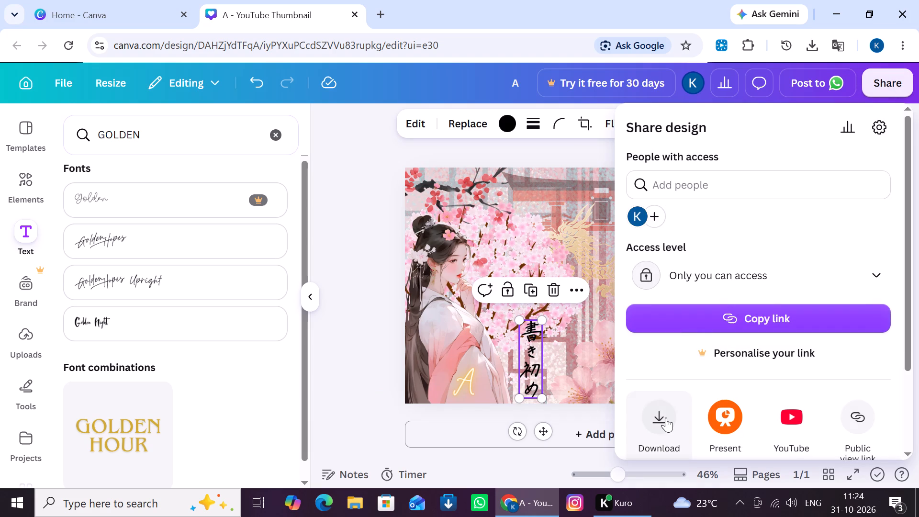
{"action": "left_click", "coordinate": [664, 418]}
{"action": "left_click", "coordinate": [687, 402]}
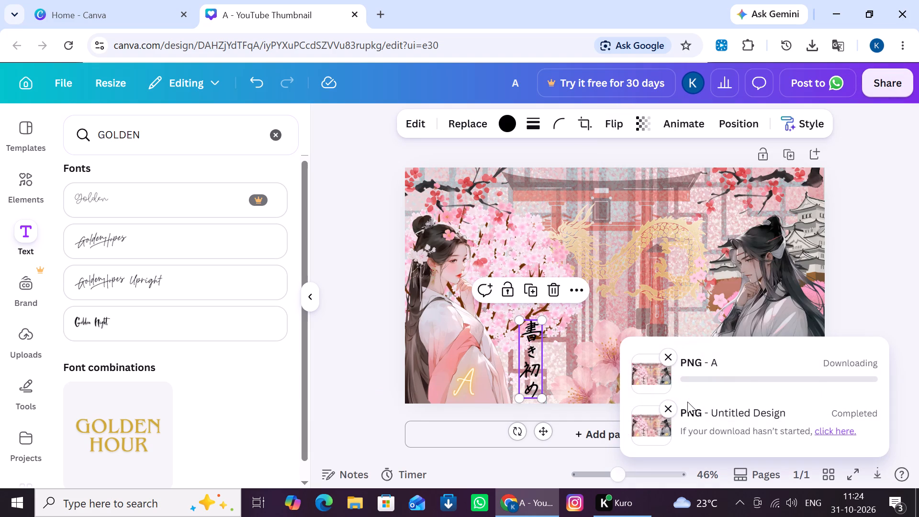